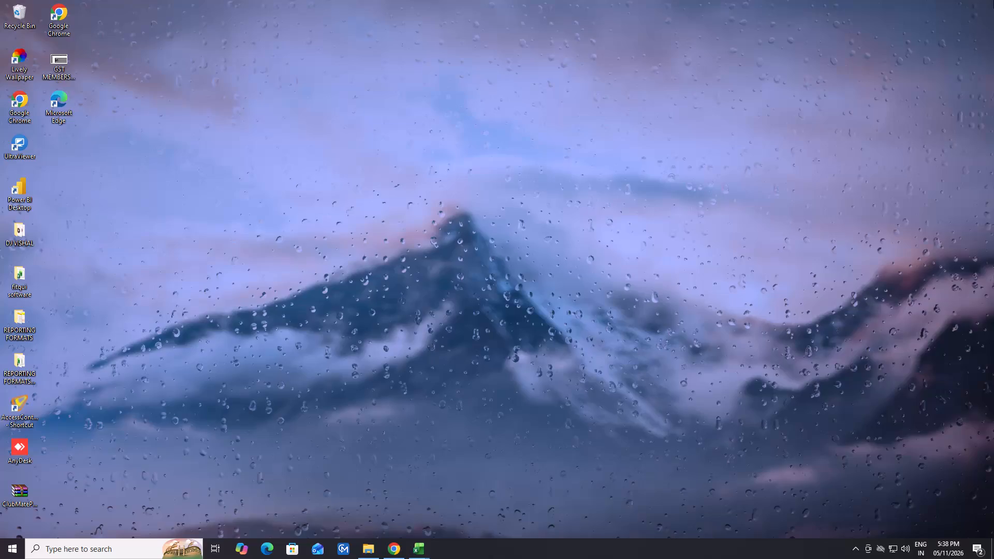
# Open the DEC-REPORTING SHEET 2025 workbook from the REPORTING FORMATS folder.
pyautogui.scroll(1, 993, 0)
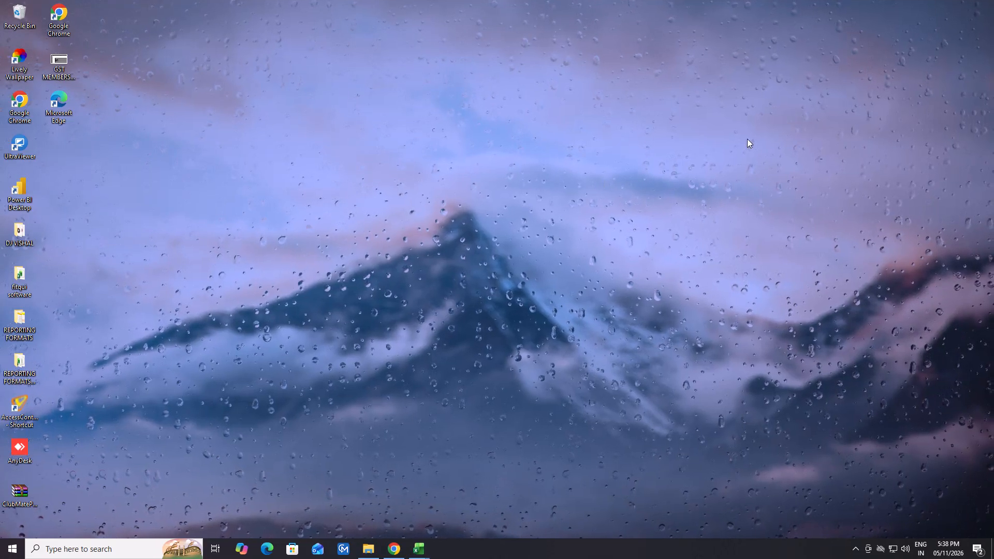
pyautogui.click(366, 558)
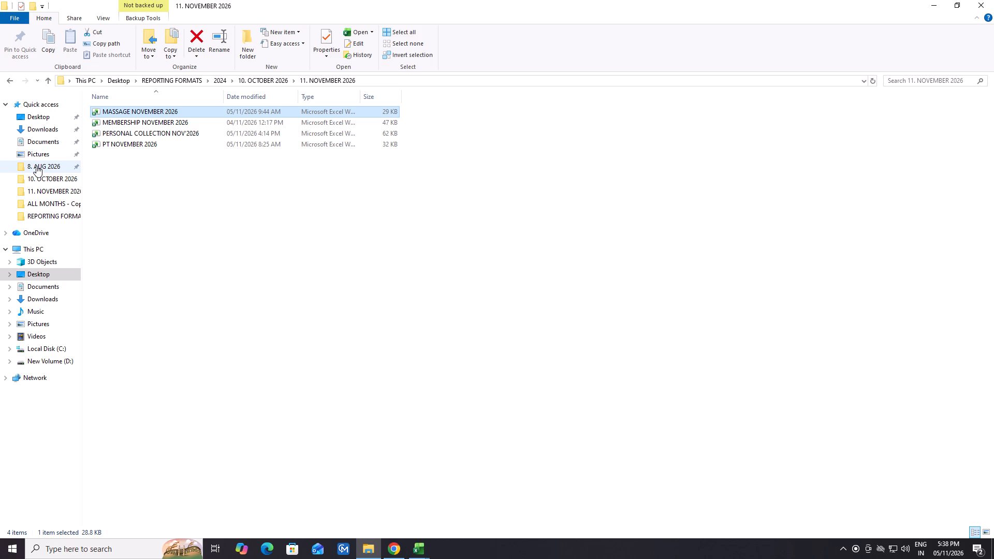
pyautogui.click(12, 81)
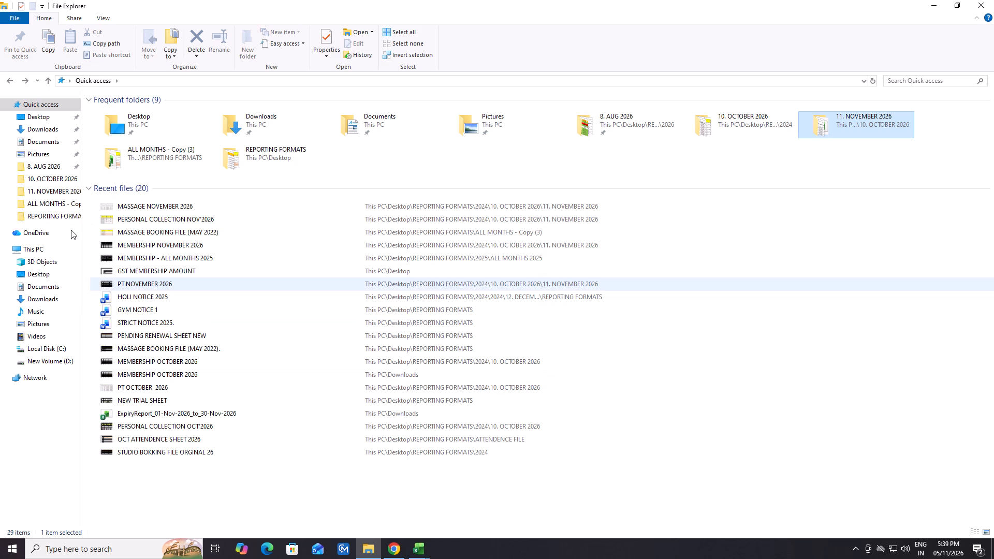
pyautogui.click(56, 208)
pyautogui.click(52, 214)
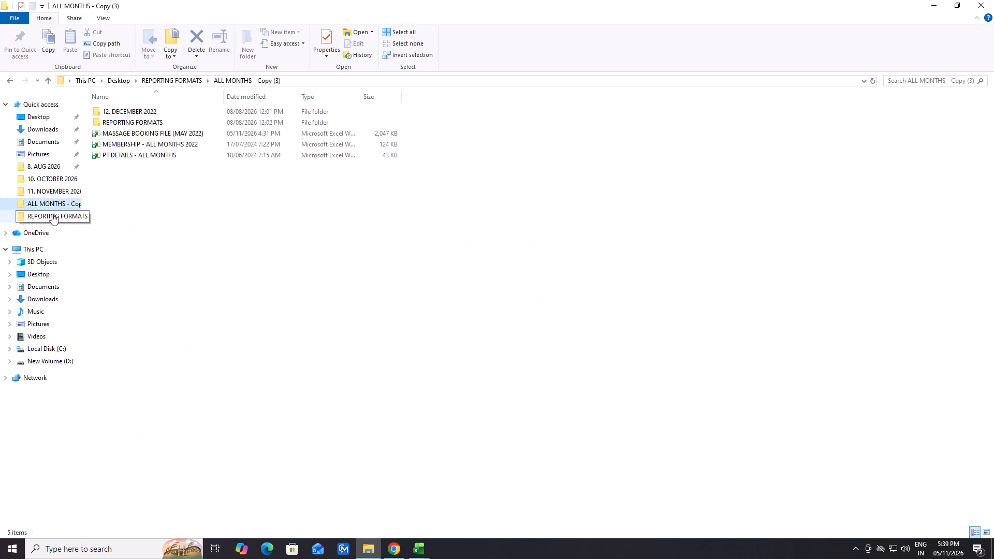
pyautogui.scroll(-1, 142, 445)
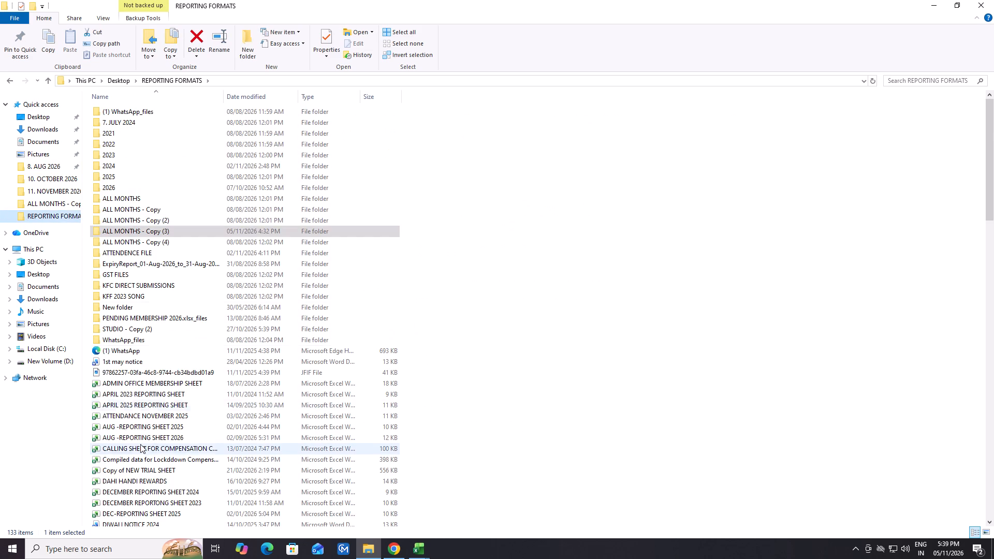
pyautogui.scroll(-3, 140, 444)
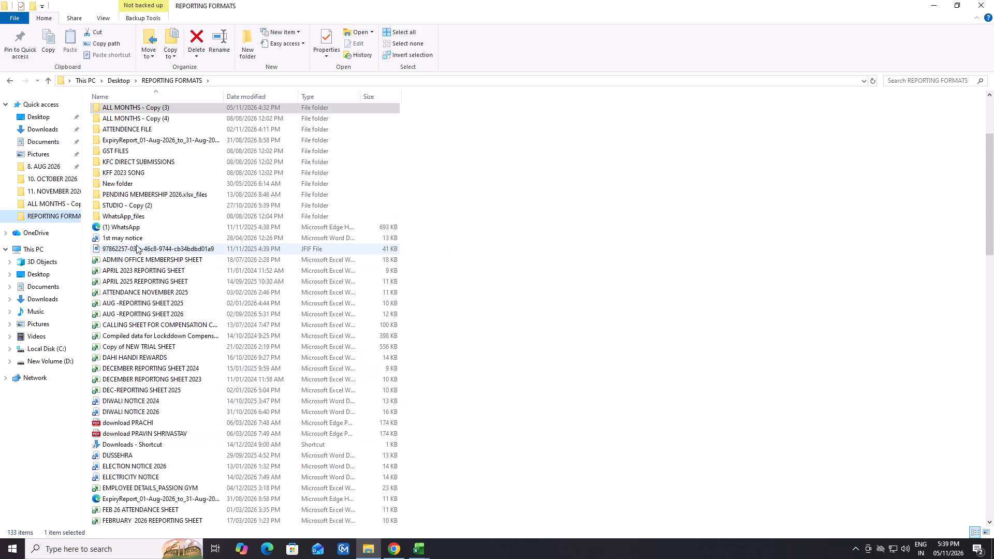
pyautogui.scroll(-2, 128, 419)
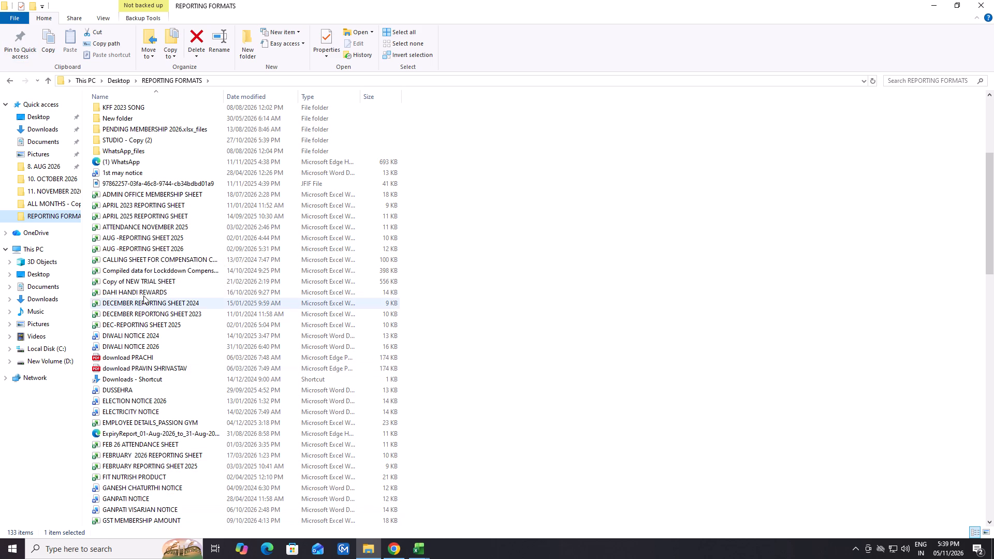
pyautogui.doubleClick(144, 323)
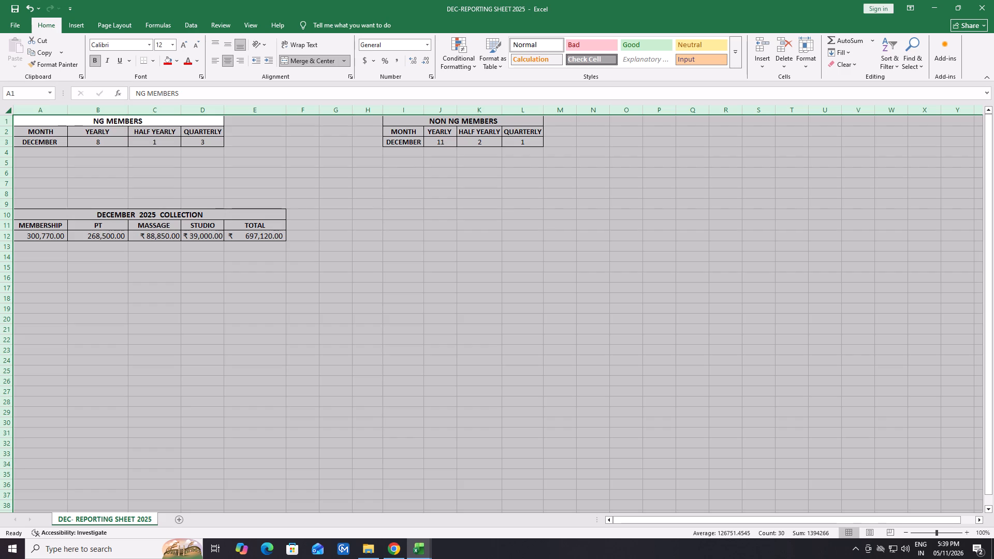
# Copy the entire December reporting sheet and paste it into a new blank workbook.
pyautogui.click(154, 469)
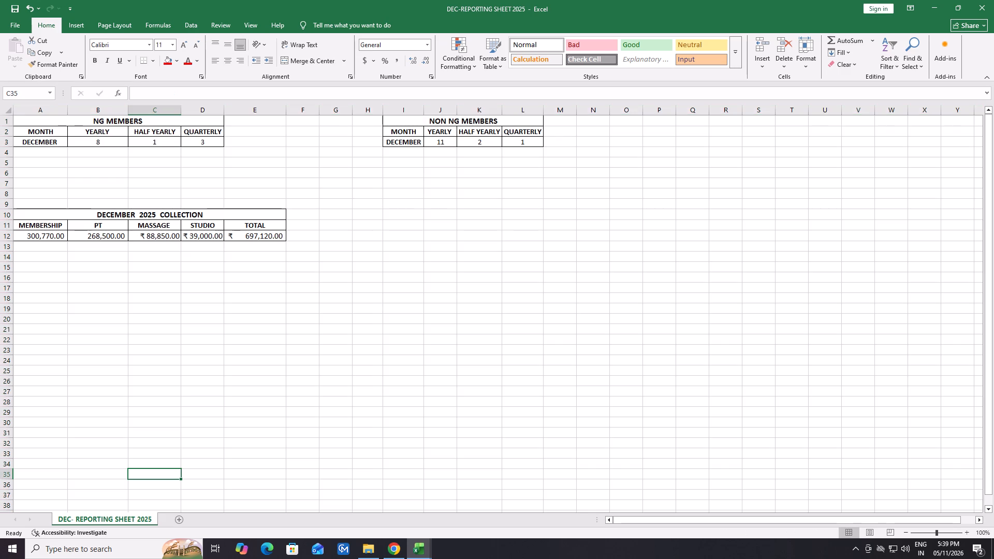
pyautogui.click(7, 109)
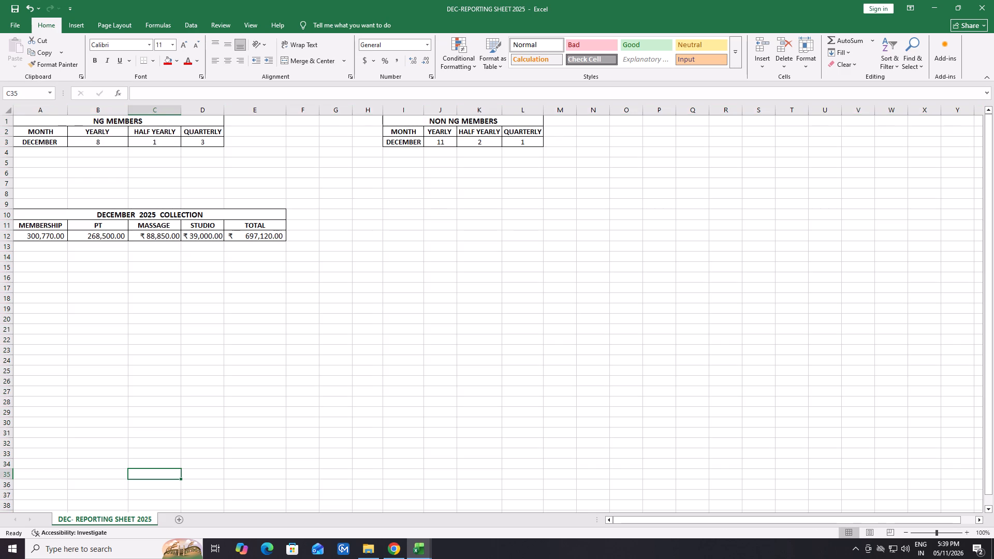
pyautogui.click(7, 112)
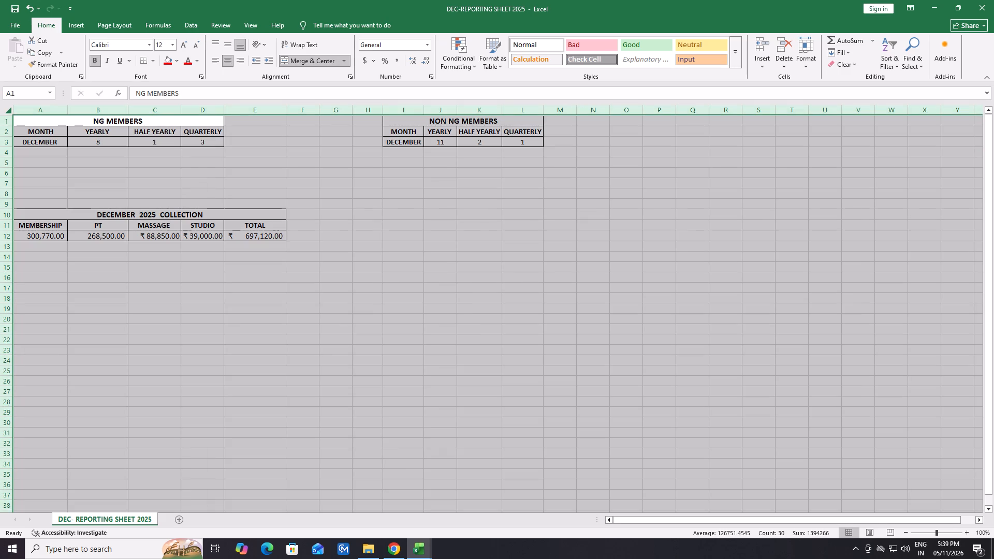
pyautogui.hotkey('ctrl', 'c')
pyautogui.click(115, 322)
pyautogui.click(116, 297)
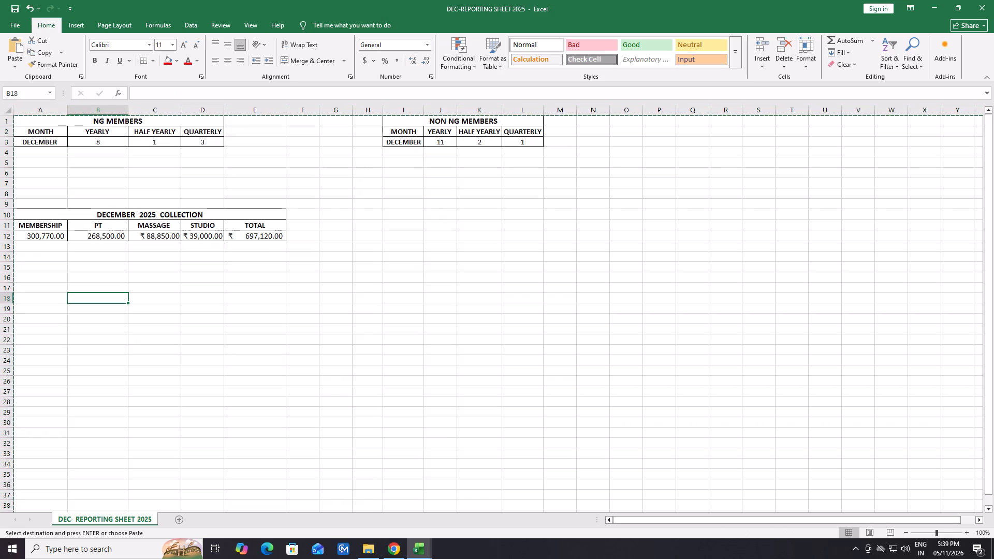
pyautogui.click(16, 28)
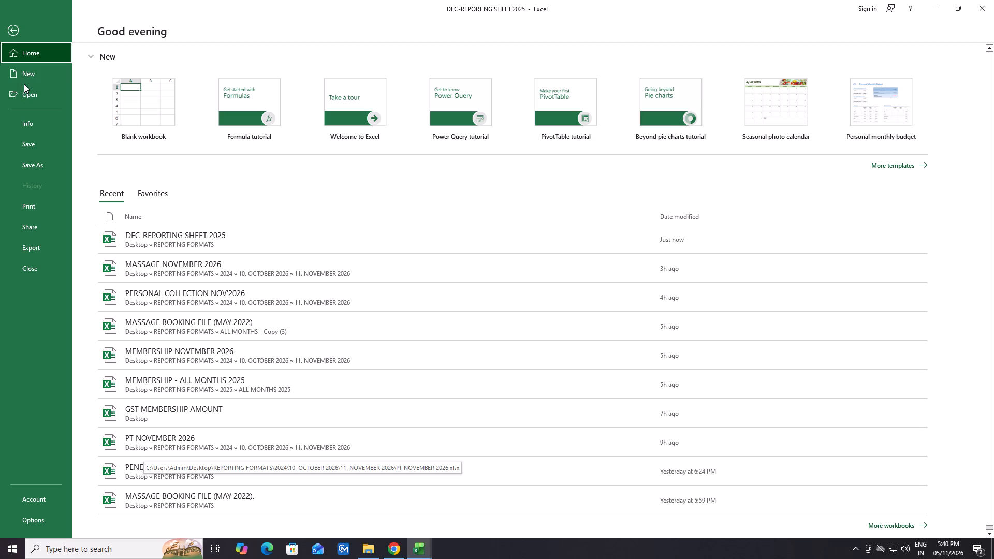
pyautogui.click(155, 109)
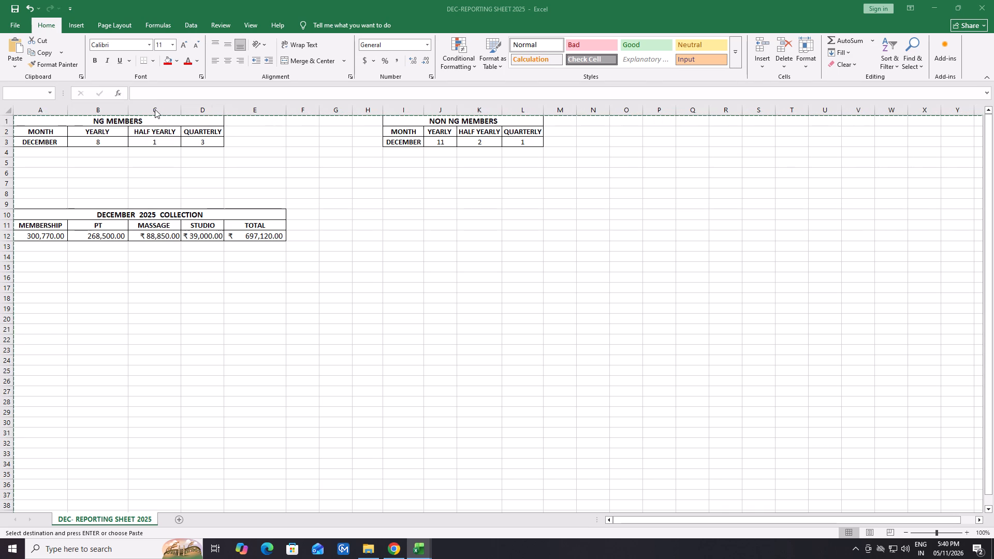
pyautogui.hotkey('ctrl', 'v')
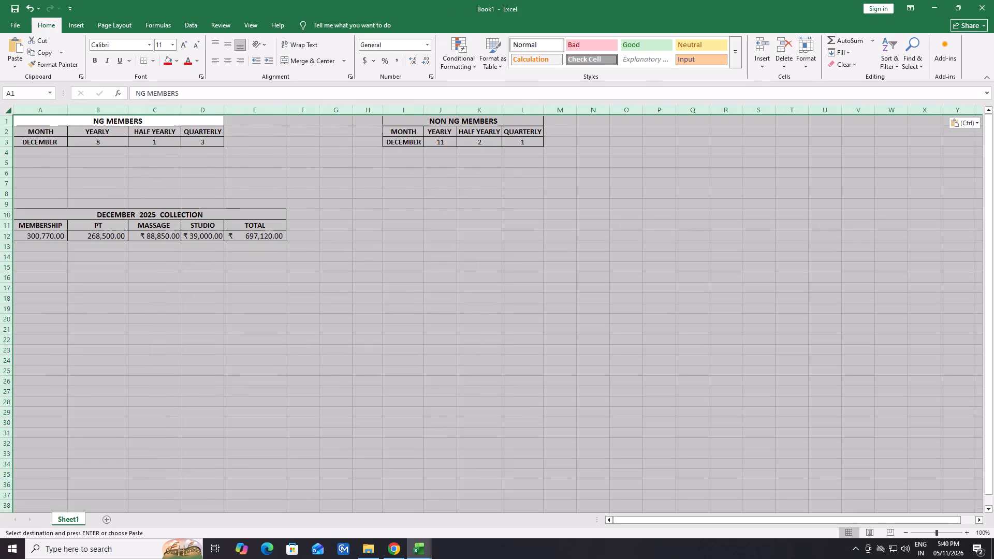
pyautogui.click(145, 336)
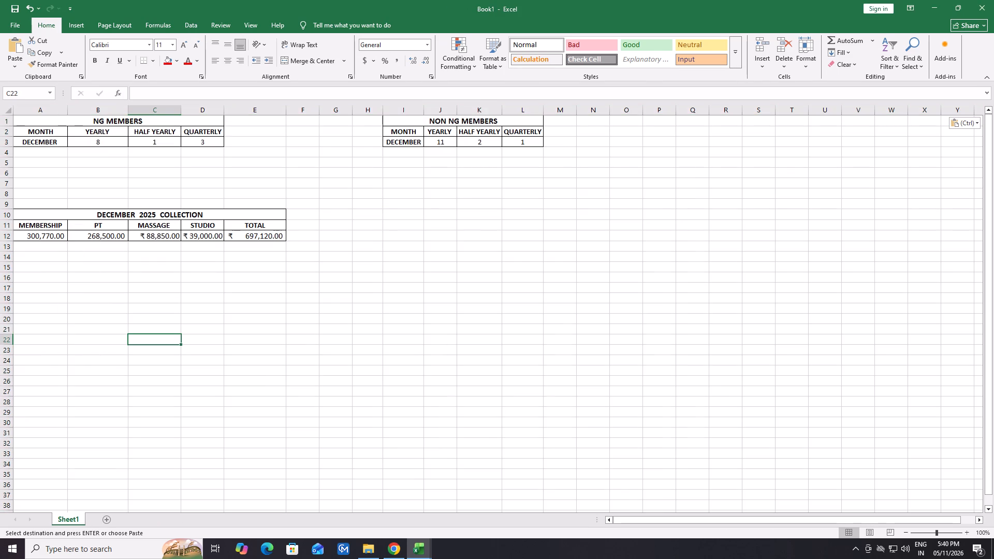
# Rename the new workbook's sheet as OCT-REPORTING SHEET 2026.
pyautogui.click(71, 516)
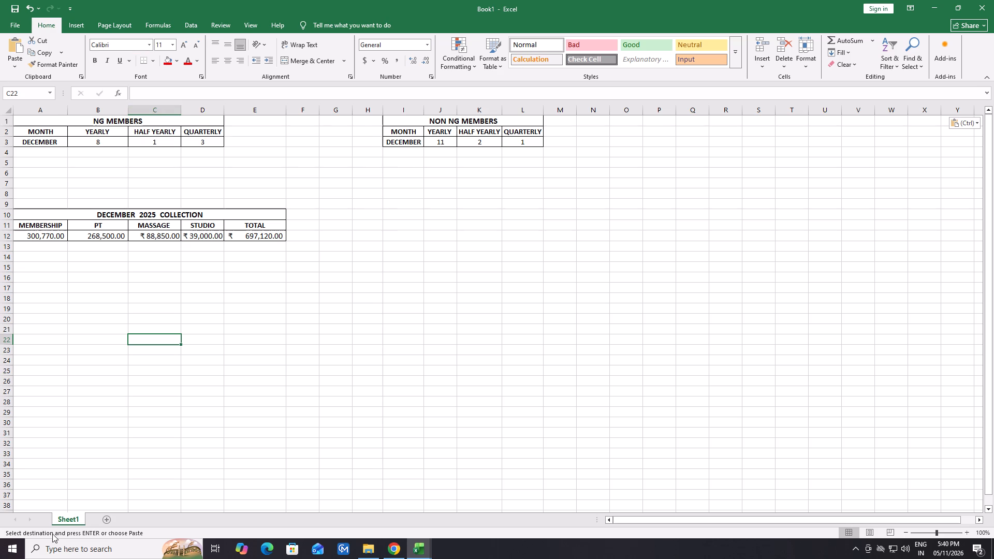
pyautogui.rightClick(60, 522)
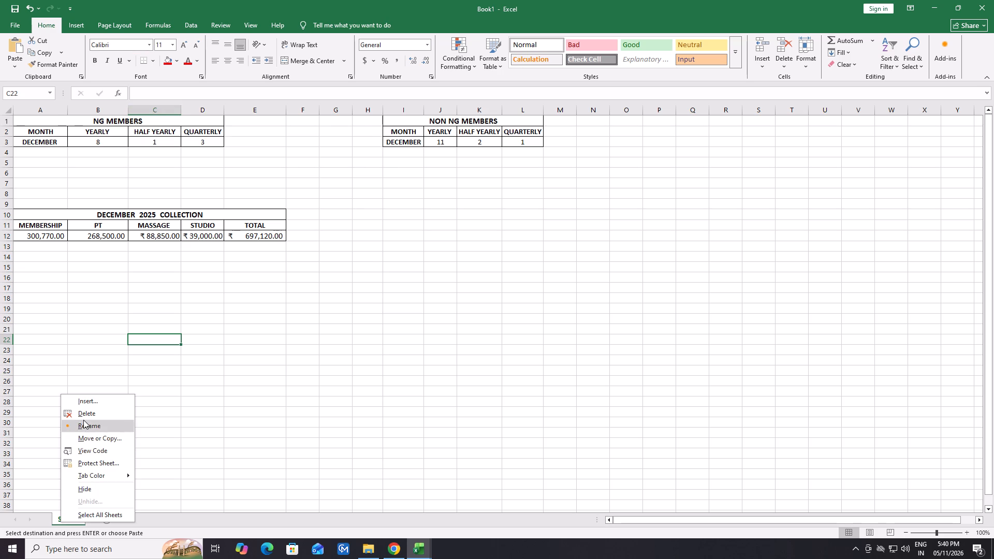
pyautogui.click(83, 420)
pyautogui.press('BackSpace')
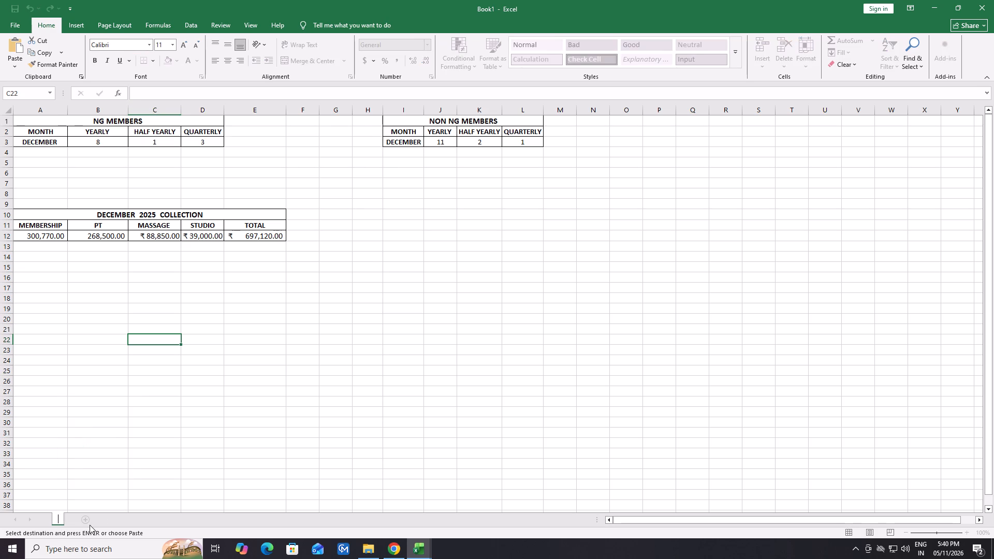
pyautogui.write('OCT')
pyautogui.press('space')
pyautogui.press('BackSpace')
pyautogui.press('-')
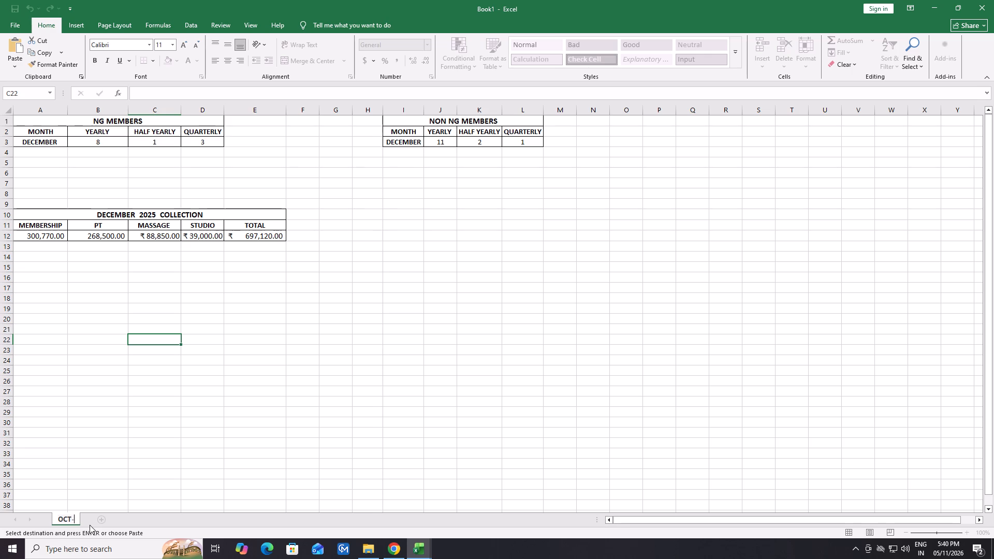
pyautogui.write('REPORTINF')
pyautogui.press('BackSpace')
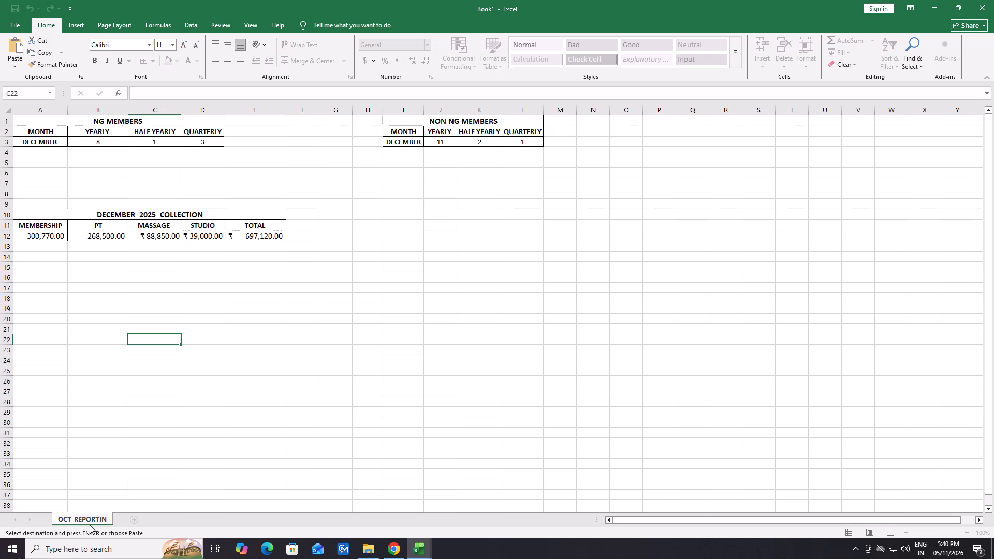
pyautogui.write('G')
pyautogui.press('space')
pyautogui.write('SJ')
pyautogui.press('BackSpace')
pyautogui.write('HEET')
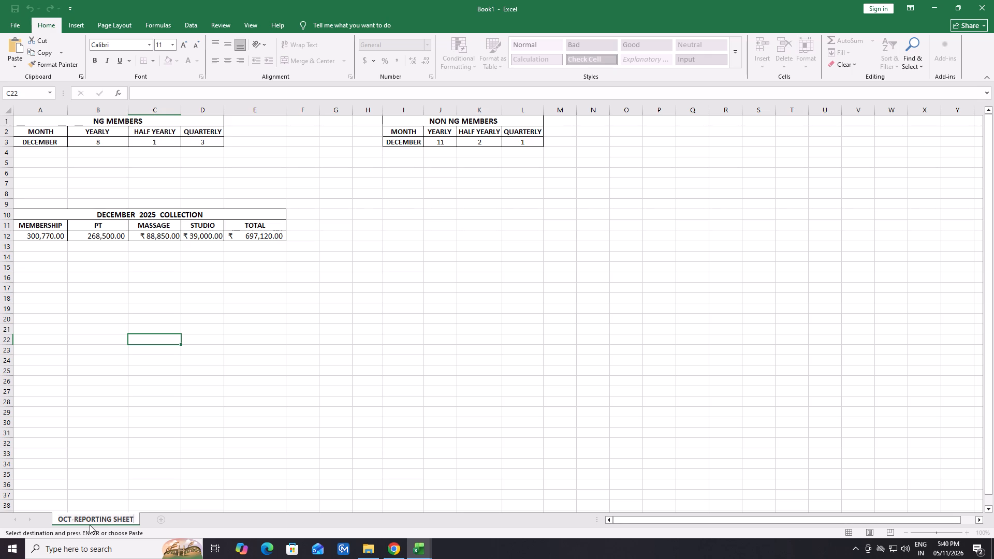
pyautogui.press('space')
pyautogui.write('2026')
pyautogui.press('Return')
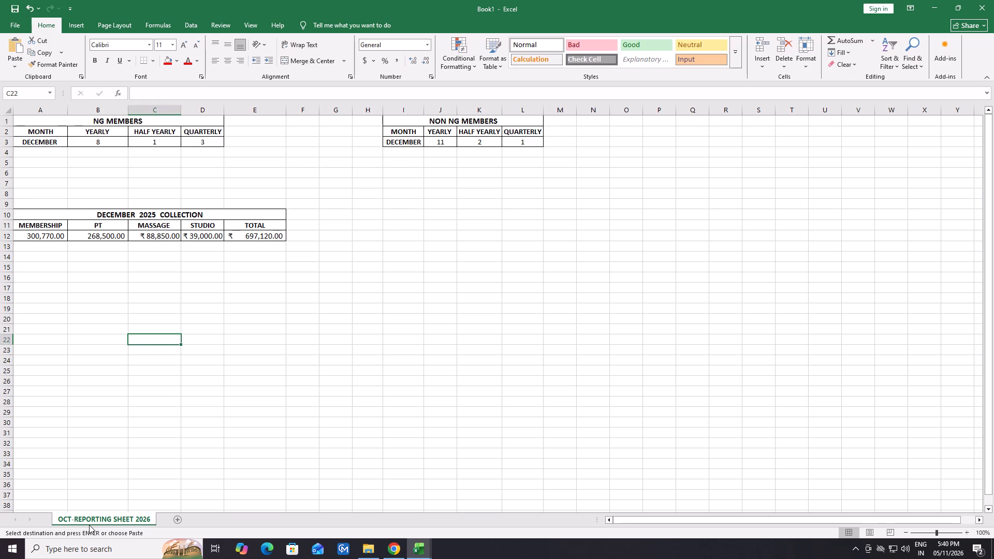
pyautogui.hotkey('ctrl', 's')
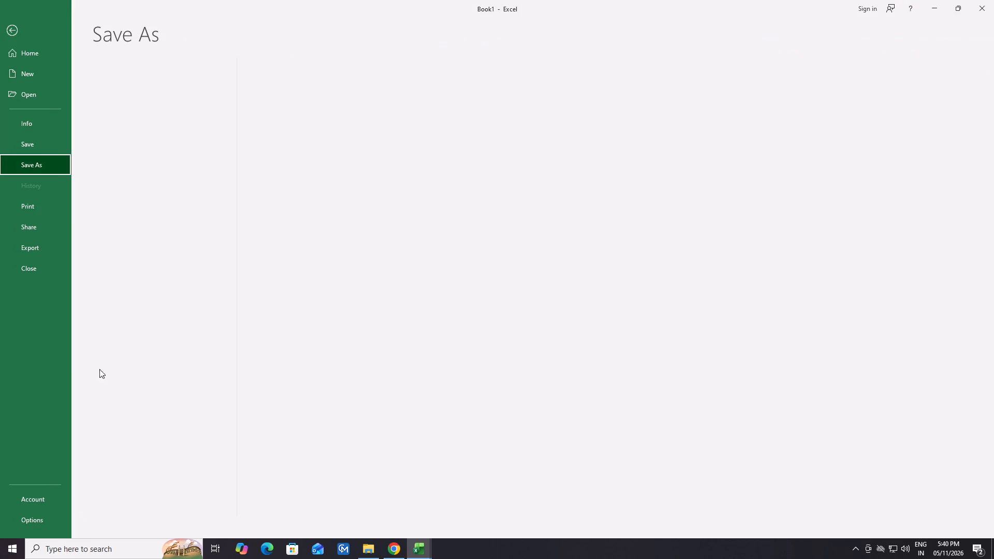
pyautogui.click(10, 30)
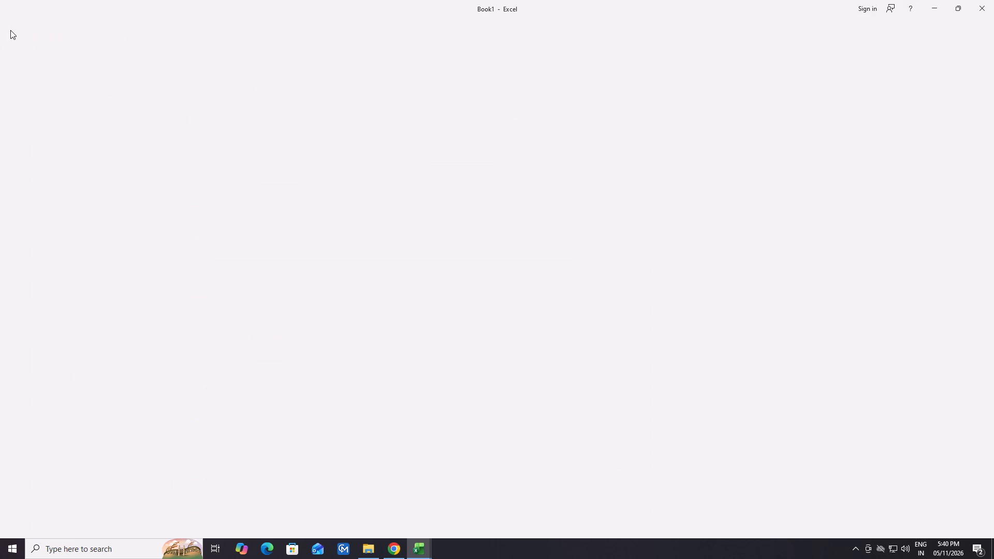
# Clear the membership, PT, massage, studio and total amounts in the collection table.
pyautogui.click(101, 236)
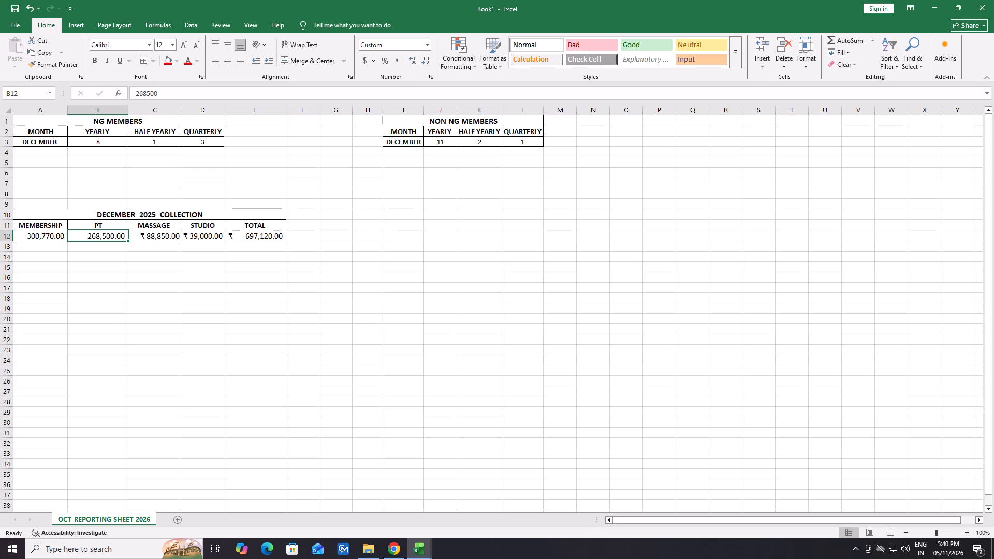
pyautogui.press('BackSpace')
pyautogui.click(151, 239)
pyautogui.press('BackSpace')
pyautogui.click(182, 236)
pyautogui.press('BackSpace')
pyautogui.click(255, 234)
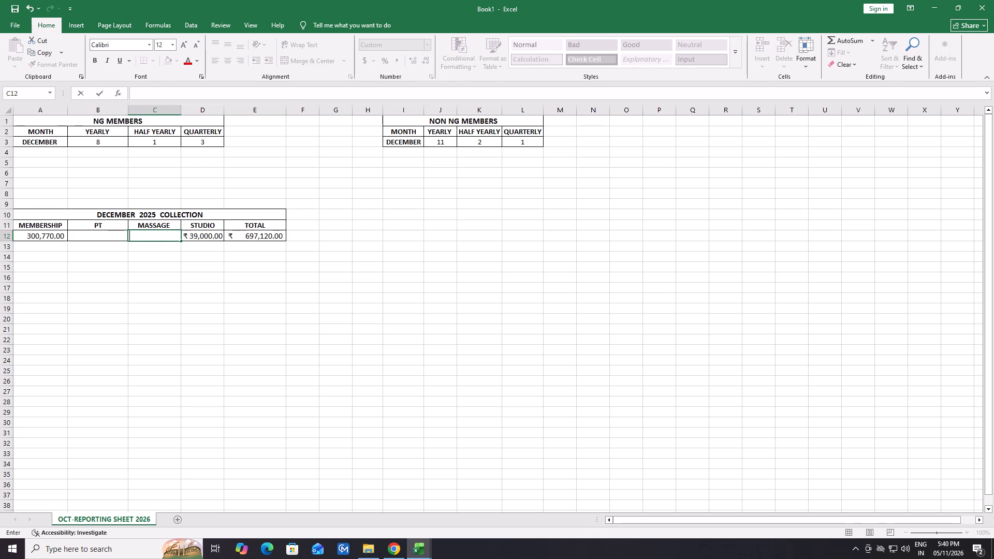
pyautogui.click(215, 236)
pyautogui.press('BackSpace')
pyautogui.click(63, 234)
pyautogui.press('BackSpace')
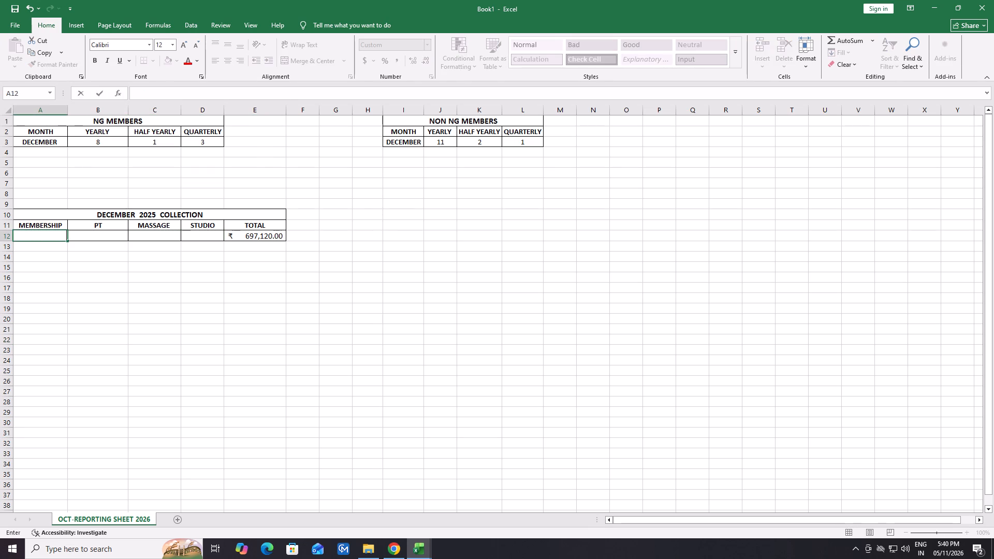
pyautogui.click(245, 238)
pyautogui.press('BackSpace')
pyautogui.click(232, 247)
# Clear the yearly, half yearly and quarterly values in the NG MEMBERS table.
pyautogui.click(206, 140)
pyautogui.press('BackSpace')
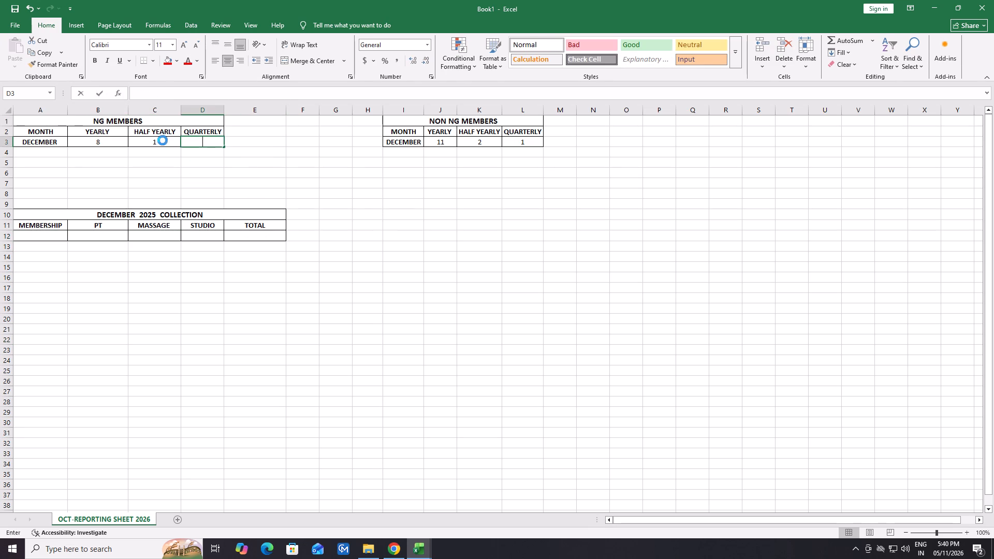
pyautogui.click(158, 136)
pyautogui.click(155, 142)
pyautogui.press('BackSpace')
pyautogui.click(123, 140)
pyautogui.press('BackSpace')
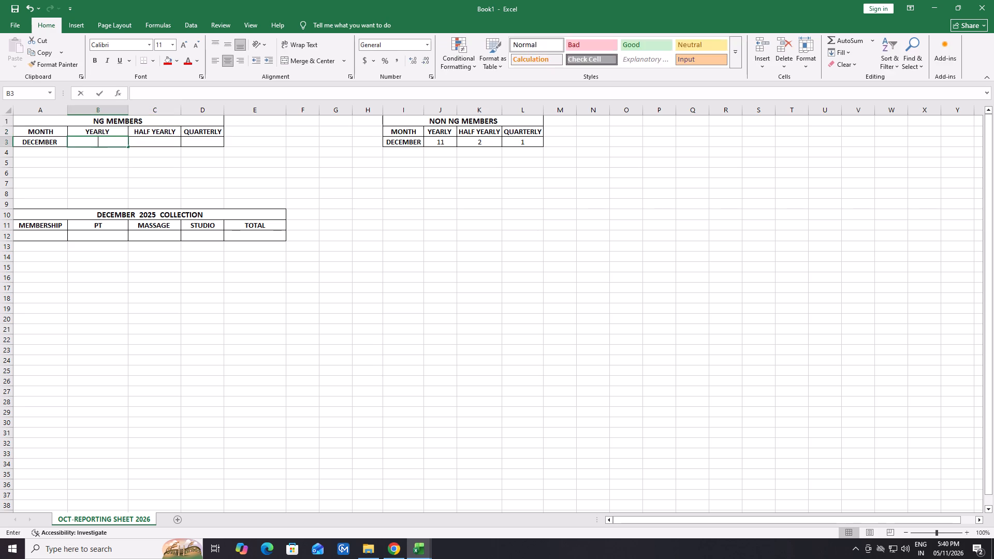
# Clear the yearly, half yearly and quarterly values in the NON NG MEMBERS table.
pyautogui.click(441, 144)
pyautogui.press('BackSpace')
pyautogui.click(473, 142)
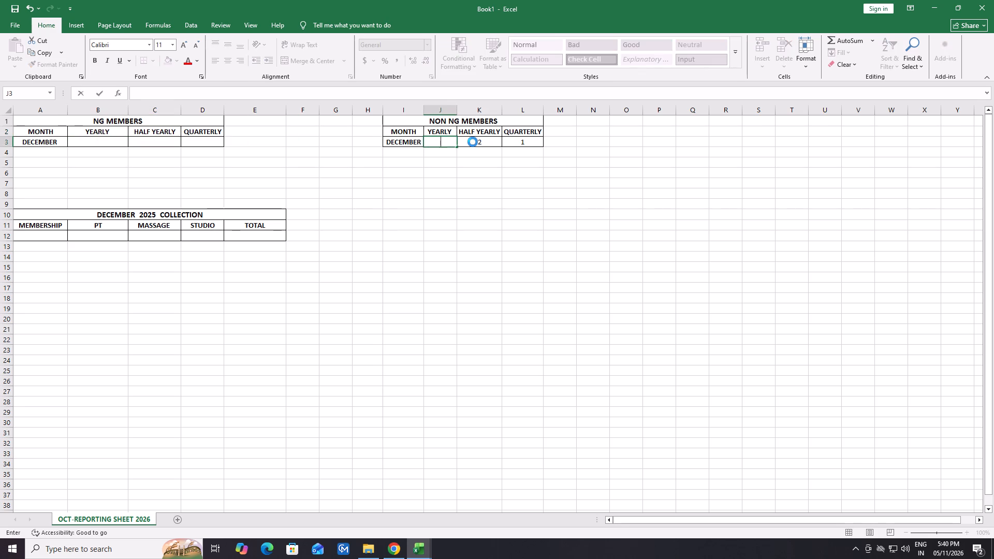
pyautogui.press('BackSpace')
pyautogui.click(515, 141)
pyautogui.press('BackSpace')
pyautogui.click(484, 199)
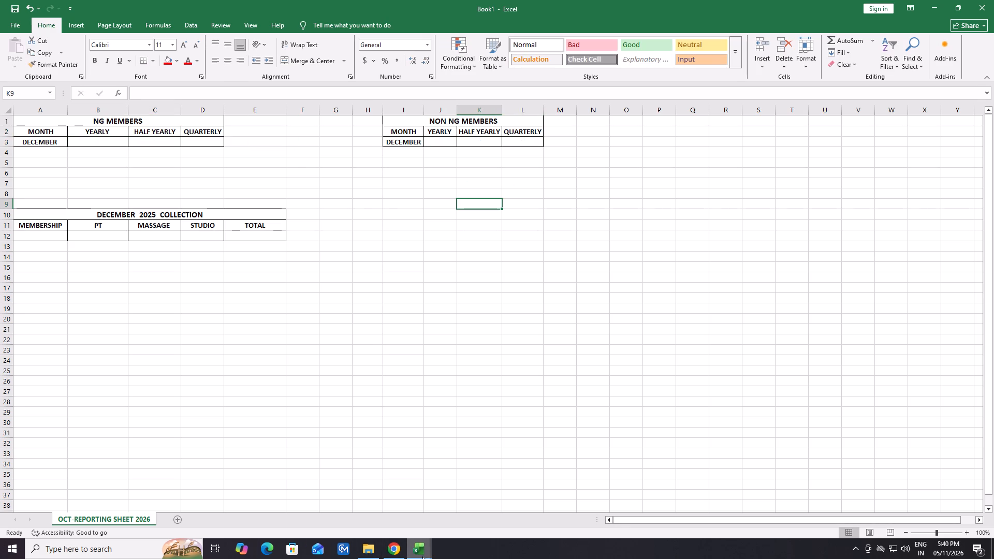
# Close the DEC-REPORTING SHEET 2025 workbook.
pyautogui.click(358, 548)
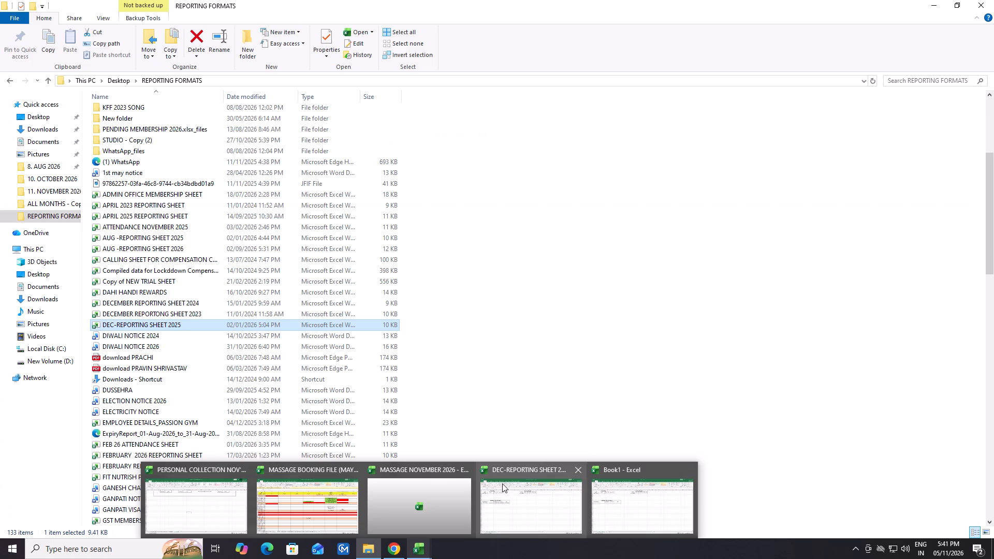
pyautogui.click(578, 470)
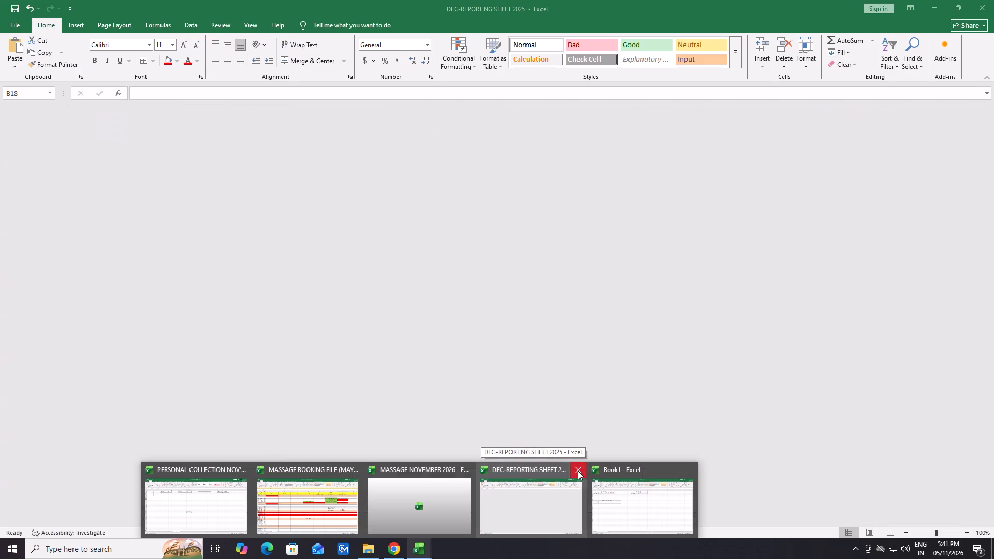
# Open the MEMBERSHIP OCTOBER 2026 workbook from the 10. OCTOBER 2026 folder in File Explorer.
pyautogui.click(358, 547)
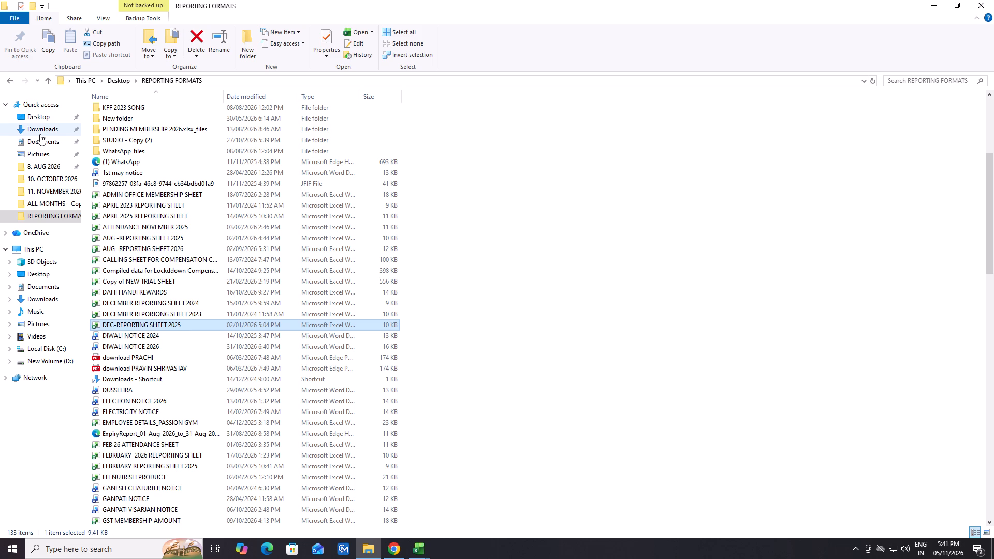
pyautogui.tripleClick(39, 176)
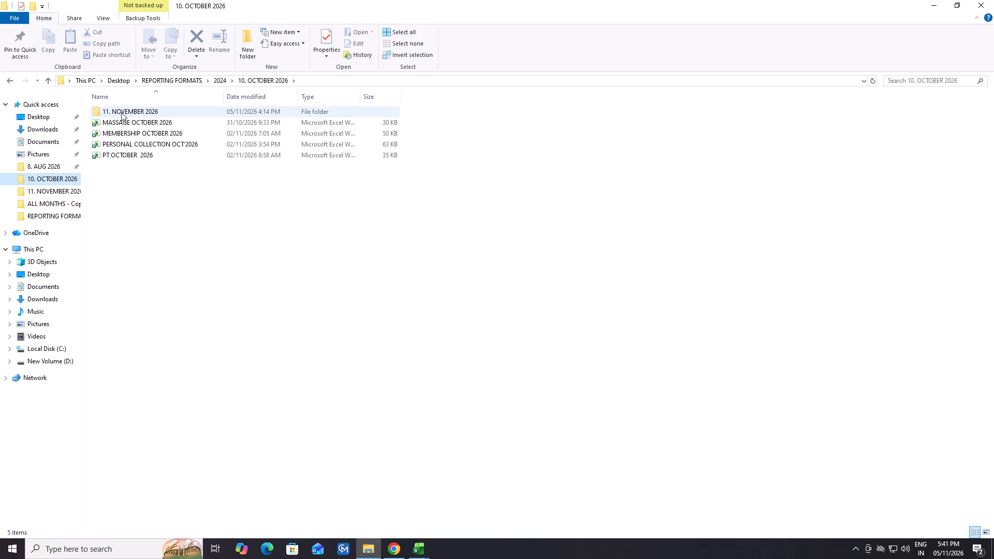
pyautogui.doubleClick(118, 131)
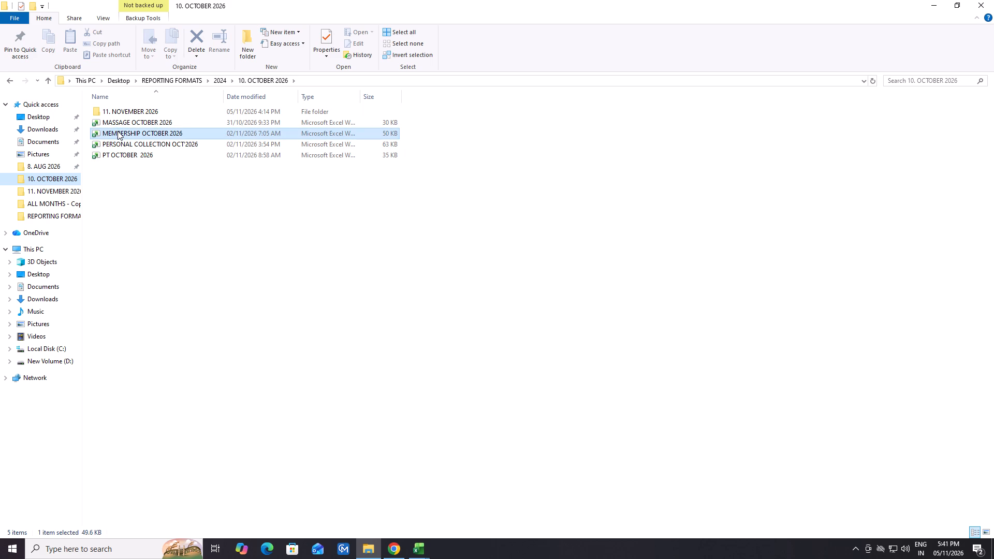
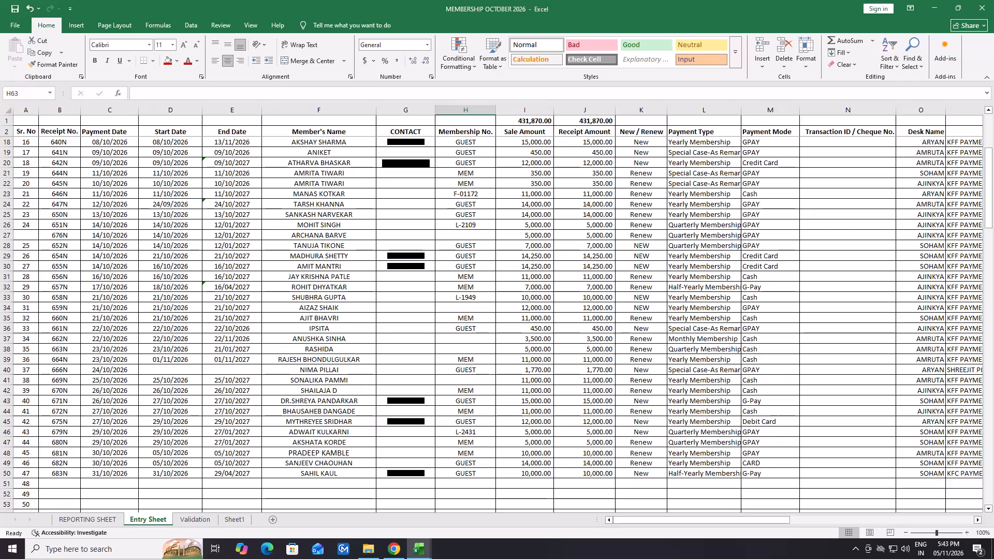
# Turn on filters for the header row of the Entry Sheet.
pyautogui.scroll(10, 143, 427)
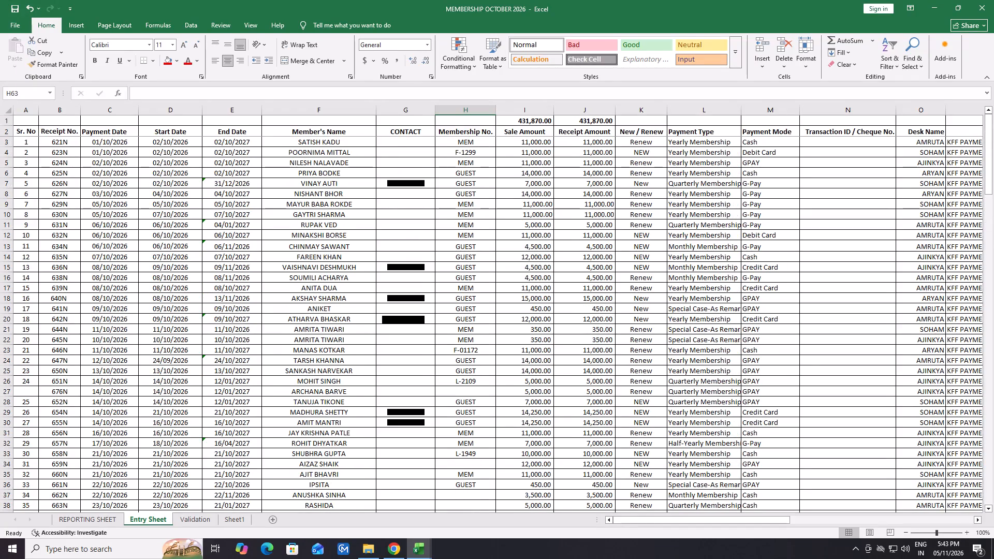
pyautogui.scroll(8, 370, 399)
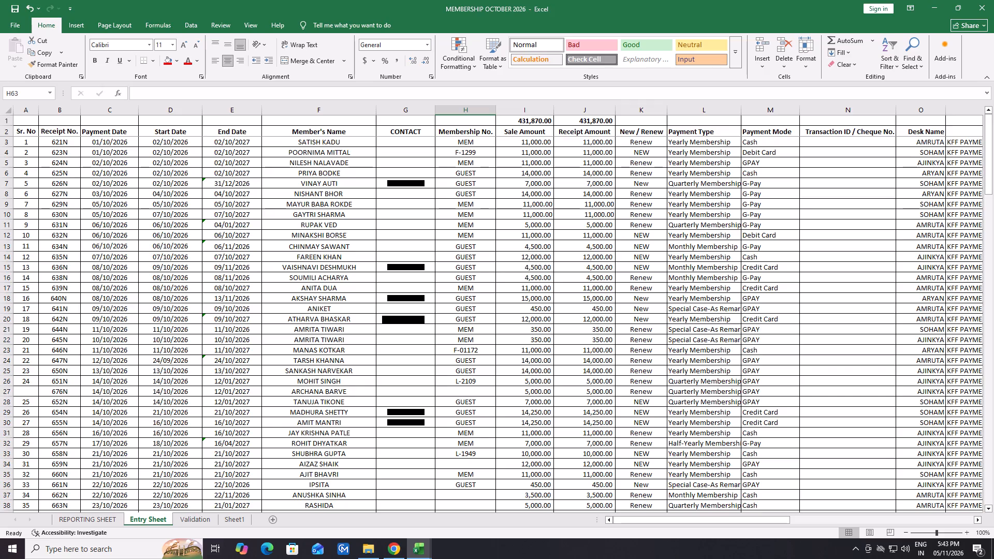
pyautogui.click(303, 143)
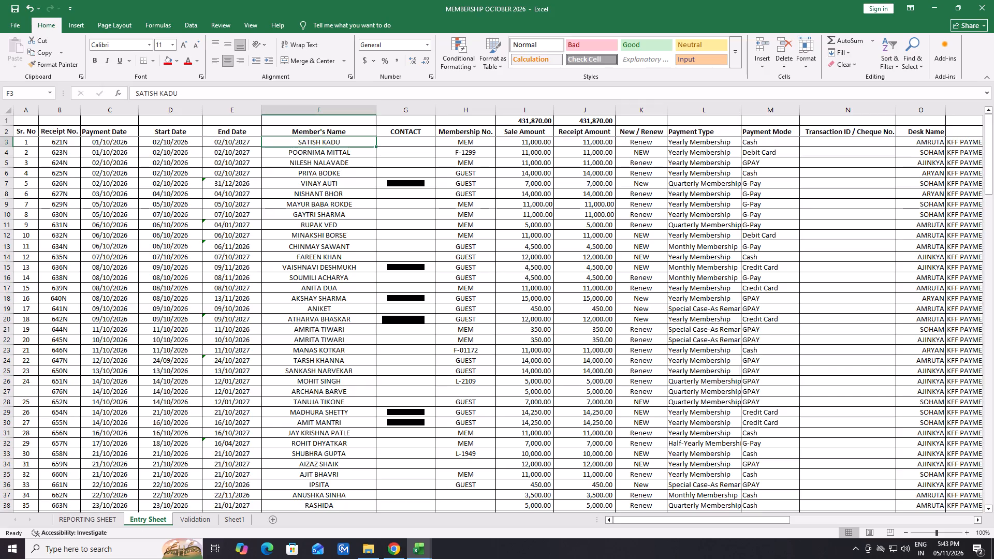
pyautogui.click(676, 126)
pyautogui.doubleClick(657, 131)
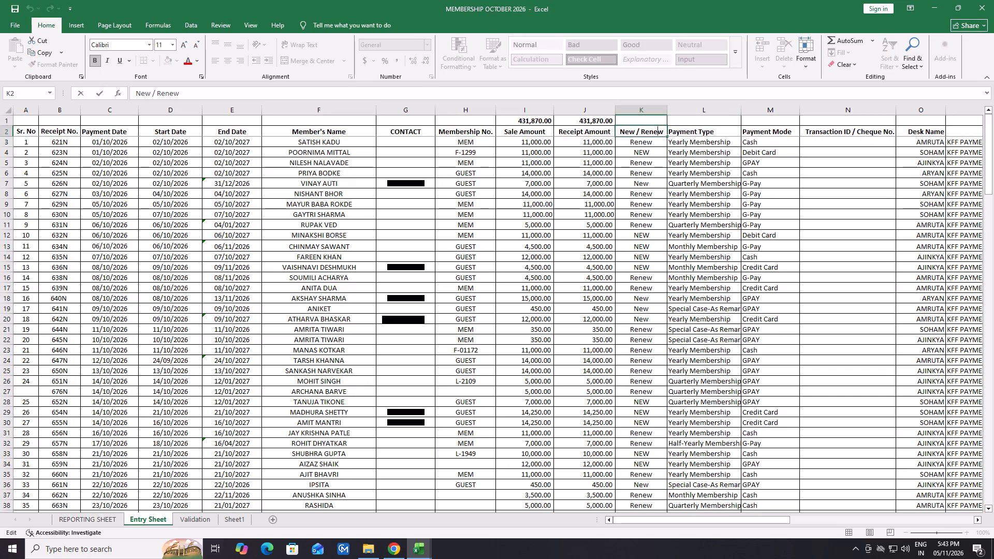
pyautogui.click(712, 131)
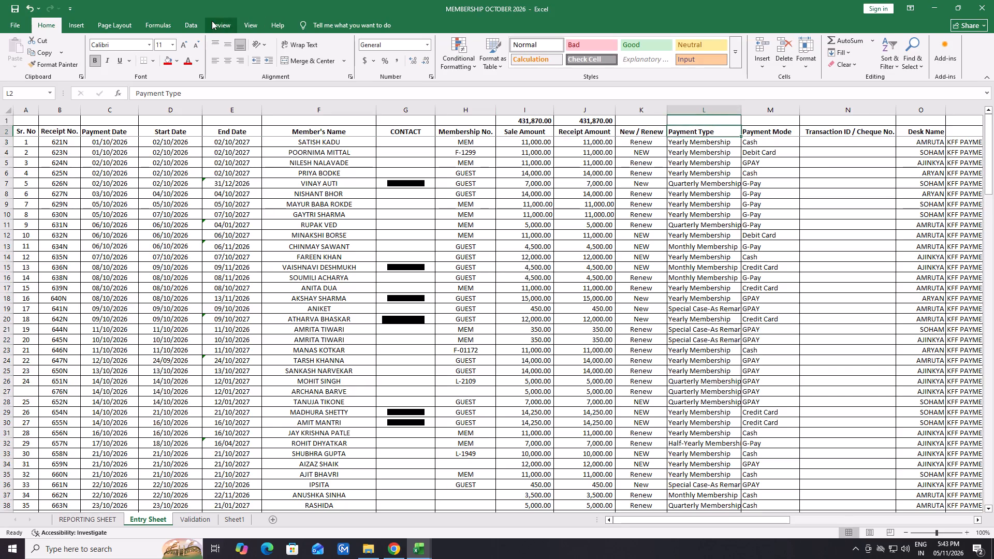
pyautogui.click(199, 24)
pyautogui.doubleClick(379, 41)
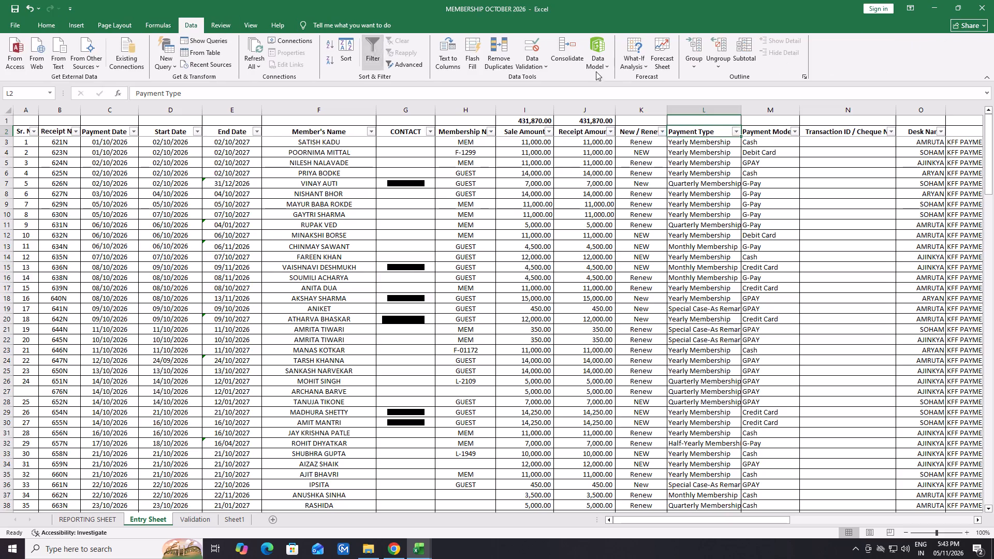
pyautogui.click(368, 43)
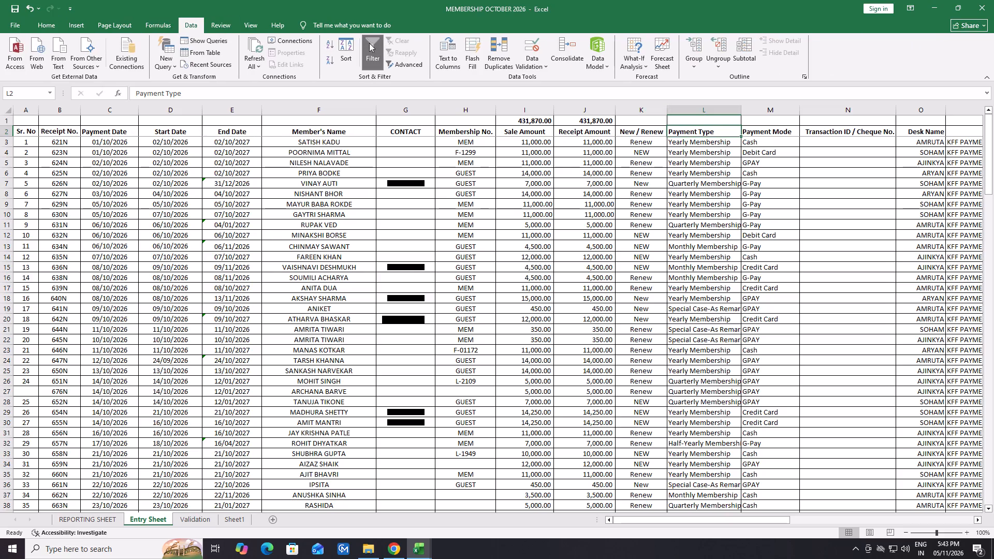
# Filter the Payment Type column to show only Yearly Membership.
pyautogui.click(736, 129)
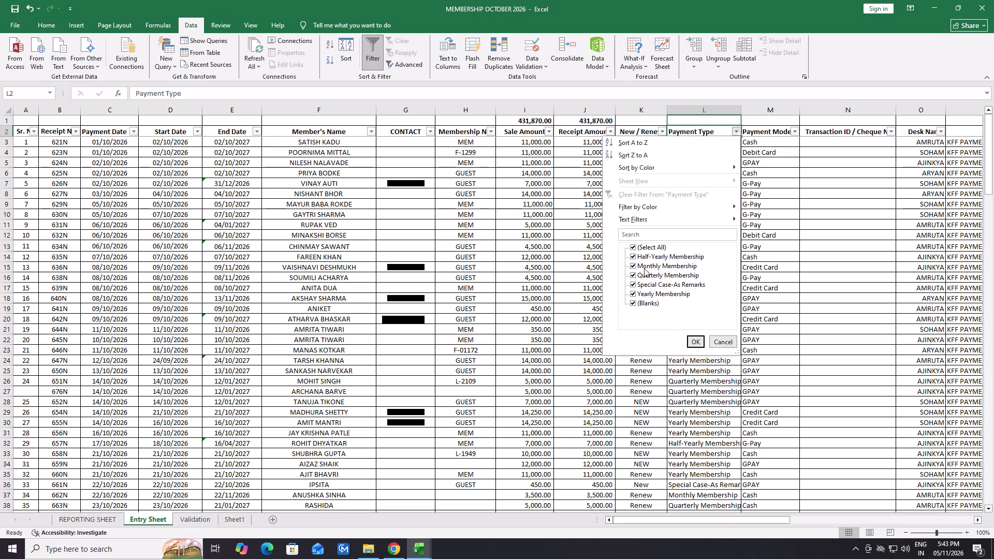
pyautogui.click(633, 247)
pyautogui.click(637, 293)
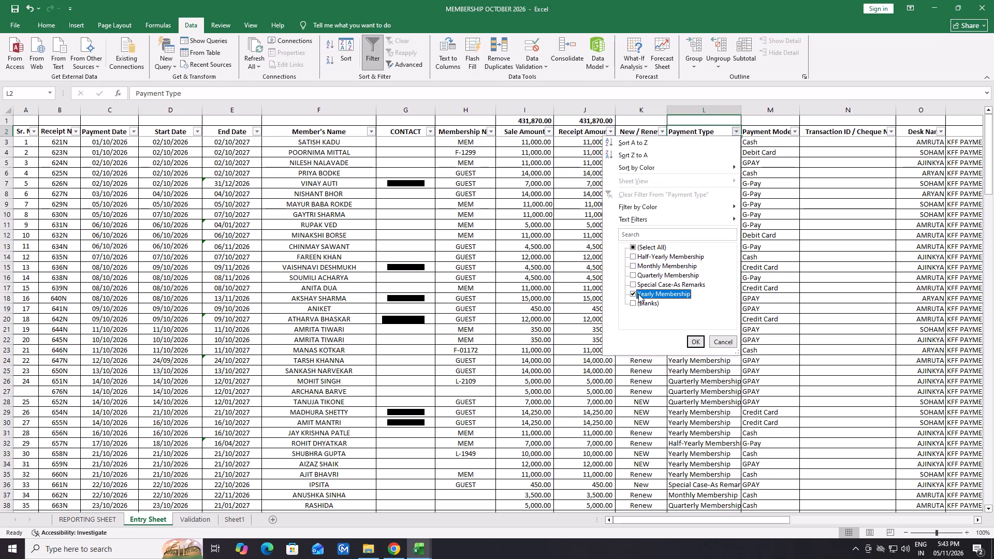
pyautogui.click(696, 339)
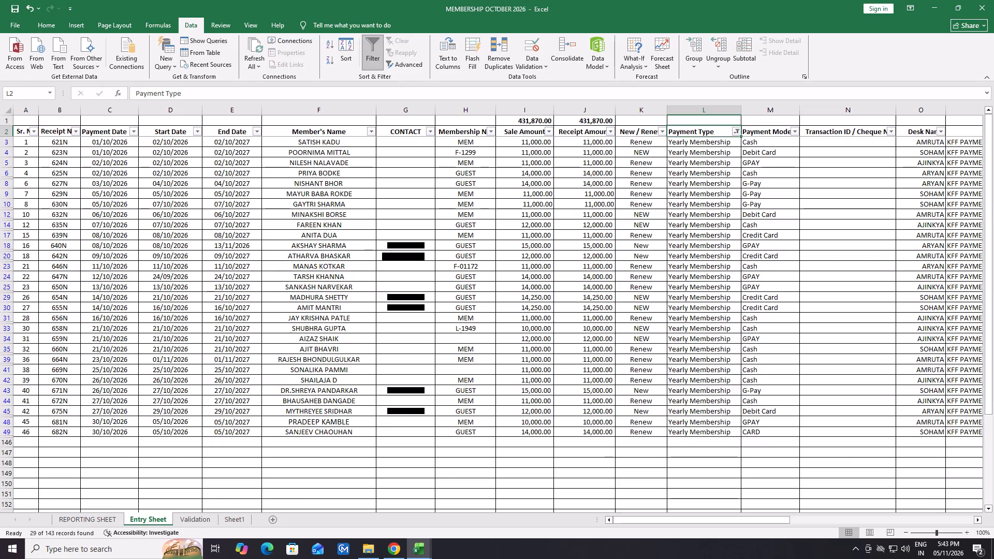
pyautogui.click(488, 130)
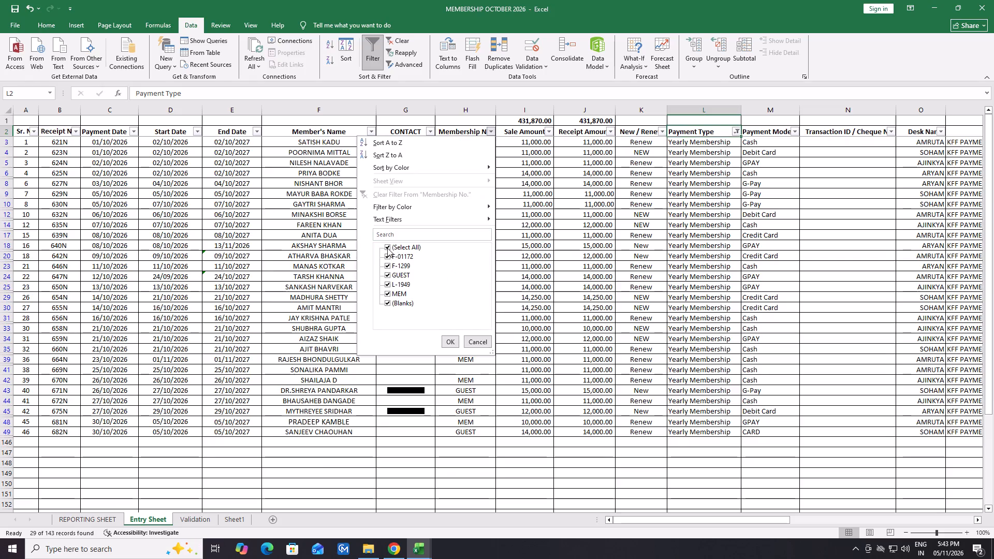
pyautogui.click(387, 248)
pyautogui.click(385, 269)
pyautogui.doubleClick(386, 260)
pyautogui.click(384, 286)
pyautogui.click(385, 285)
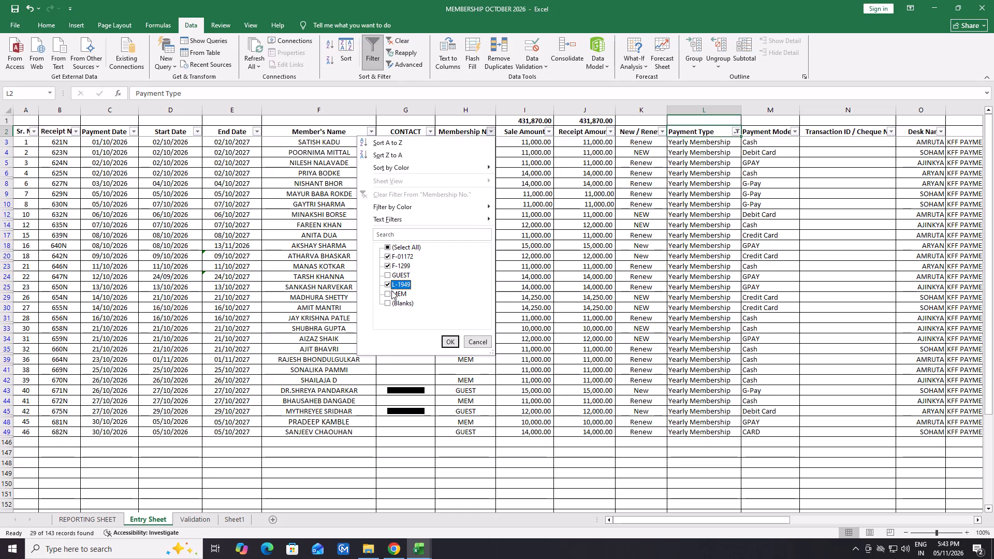
pyautogui.click(391, 292)
pyautogui.click(390, 302)
pyautogui.click(448, 342)
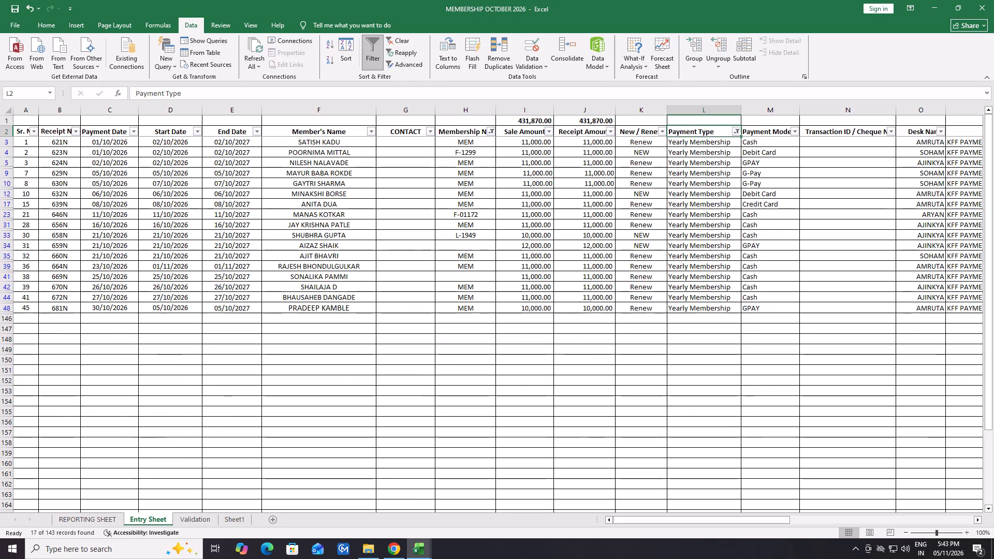
# Enter MEM as the missing Membership No. for receipt 669N.
pyautogui.click(480, 279)
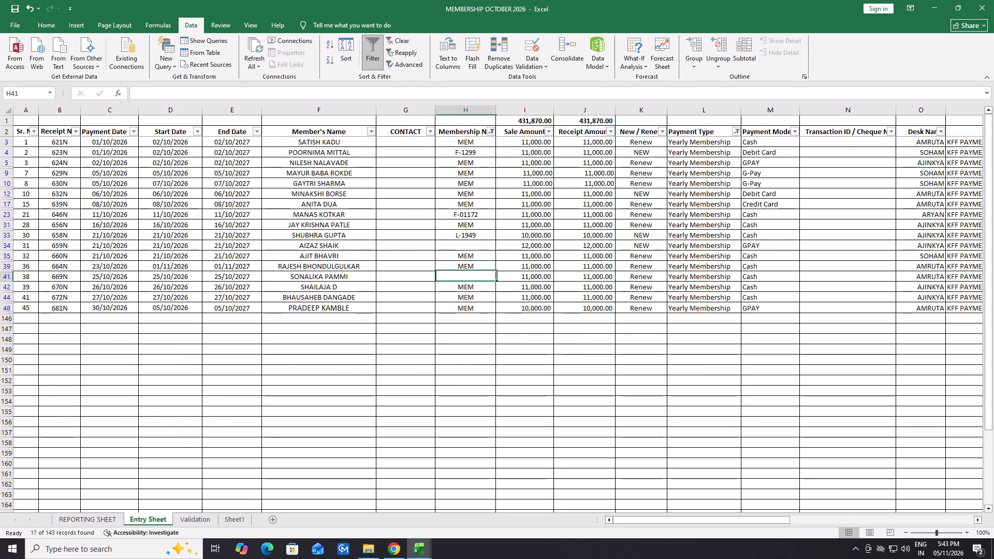
pyautogui.write('MEM')
pyautogui.press('Return')
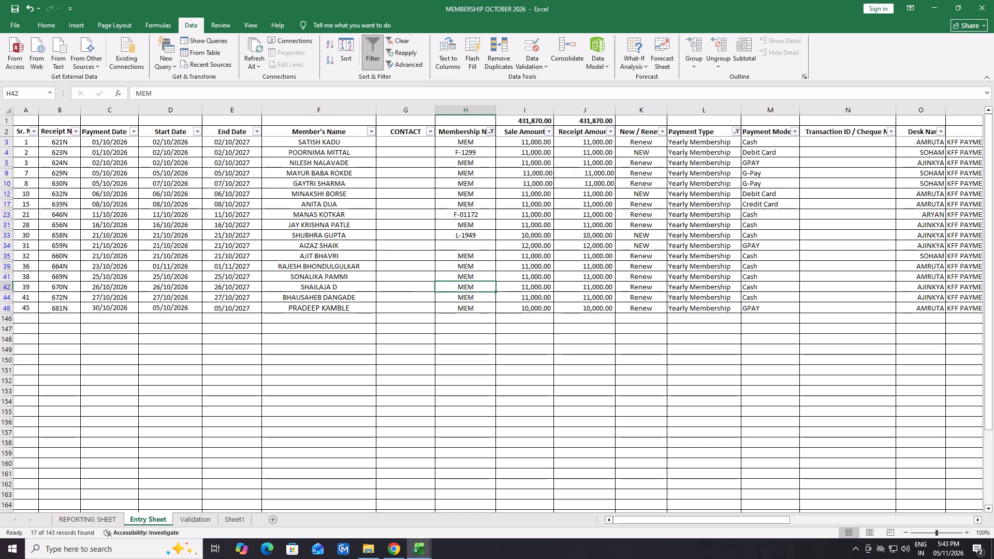
# Enter GUEST as the missing Membership No. for receipt 659N.
pyautogui.press('Up')
pyautogui.press('Up')
pyautogui.press('Up')
pyautogui.press('Up')
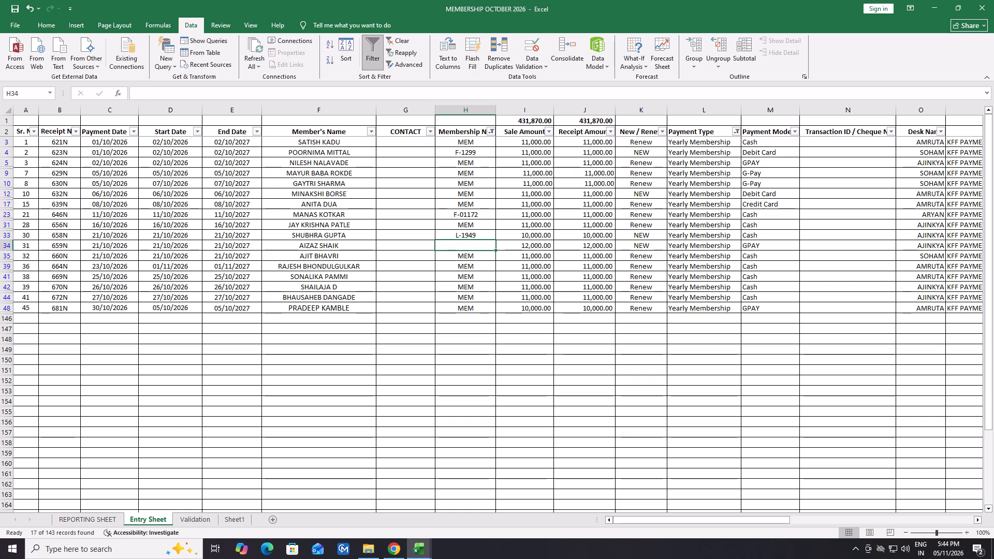
pyautogui.write('GU')
pyautogui.press('Return')
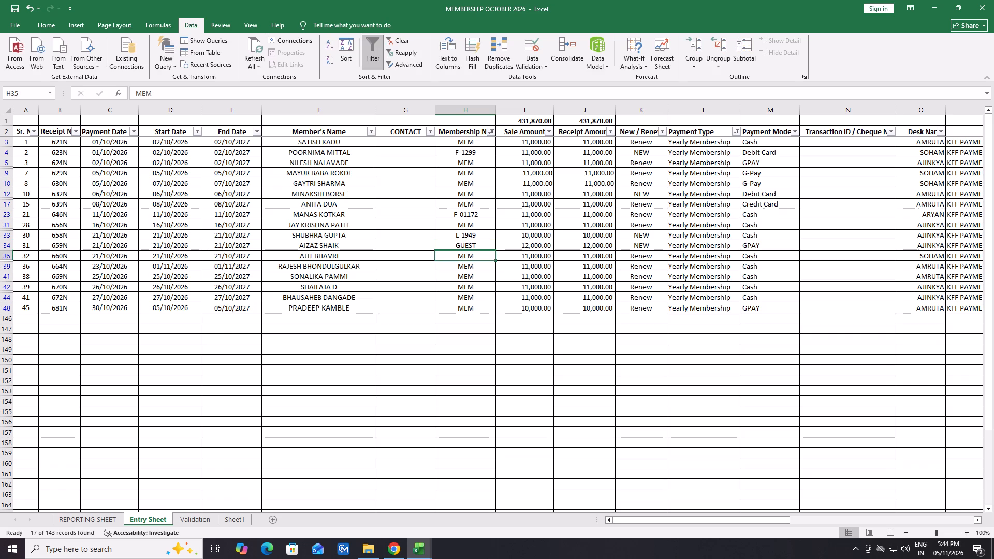
# Refresh the Membership No. filter so it includes every value except GUEST.
pyautogui.click(493, 133)
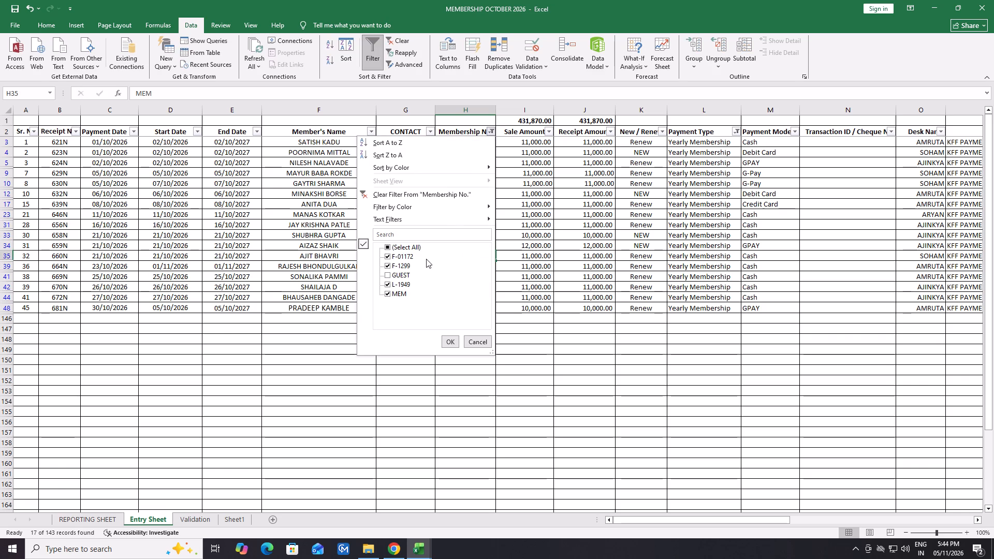
pyautogui.click(386, 247)
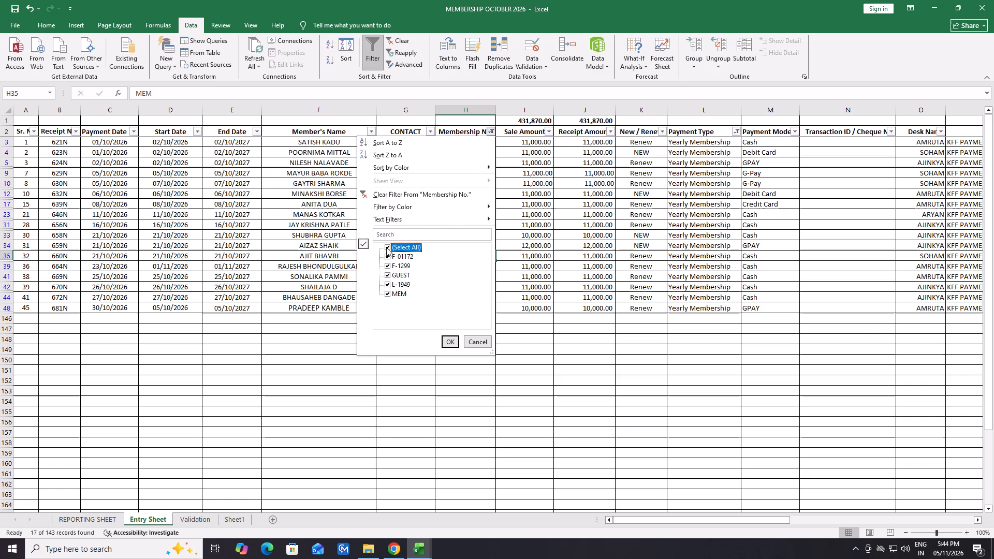
pyautogui.click(386, 247)
pyautogui.click(388, 248)
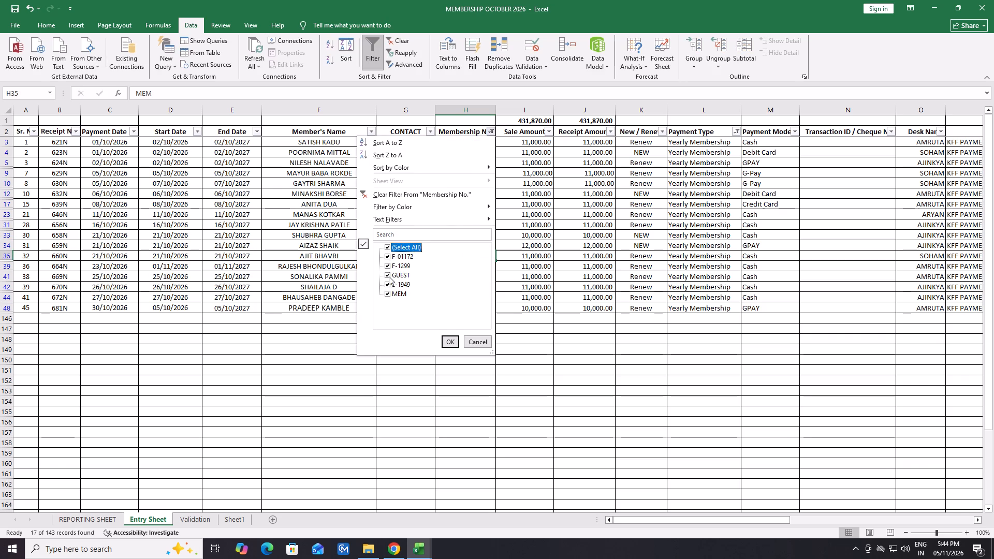
pyautogui.click(389, 274)
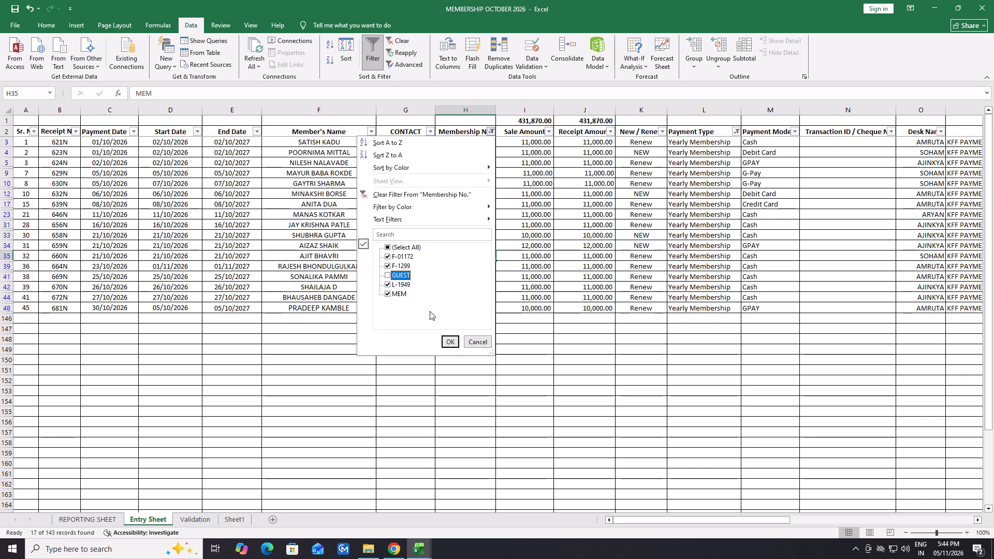
pyautogui.click(451, 343)
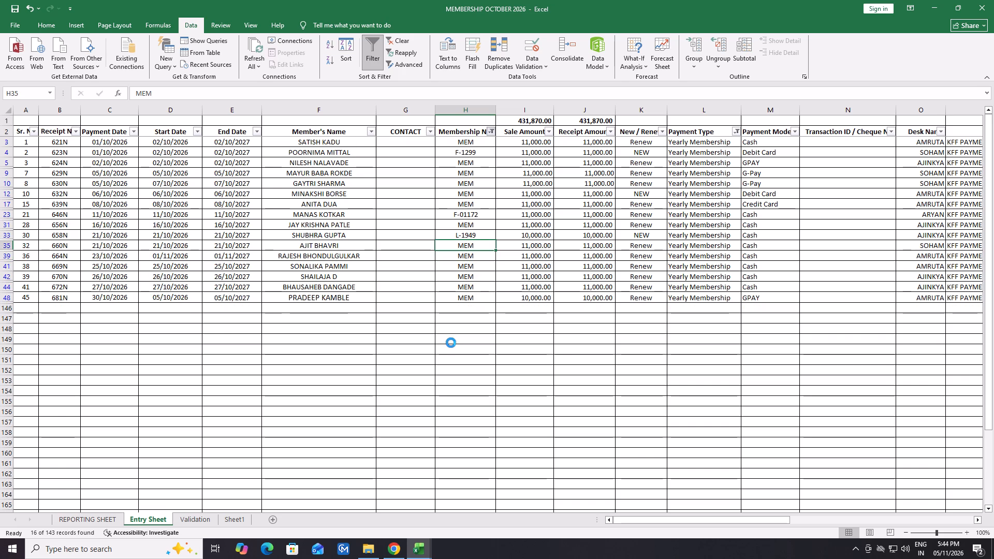
# Count the filtered Receipt Amount entries and enter 16 under YEARLY in the NG MEMBERS table of Book1.
pyautogui.click(504, 317)
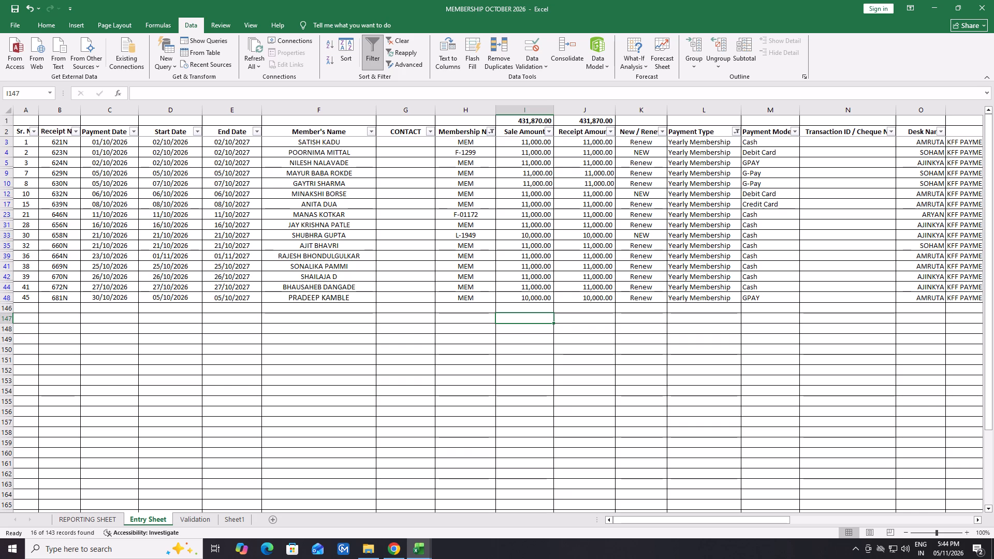
pyautogui.moveTo(601, 140); pyautogui.dragTo(588, 305)
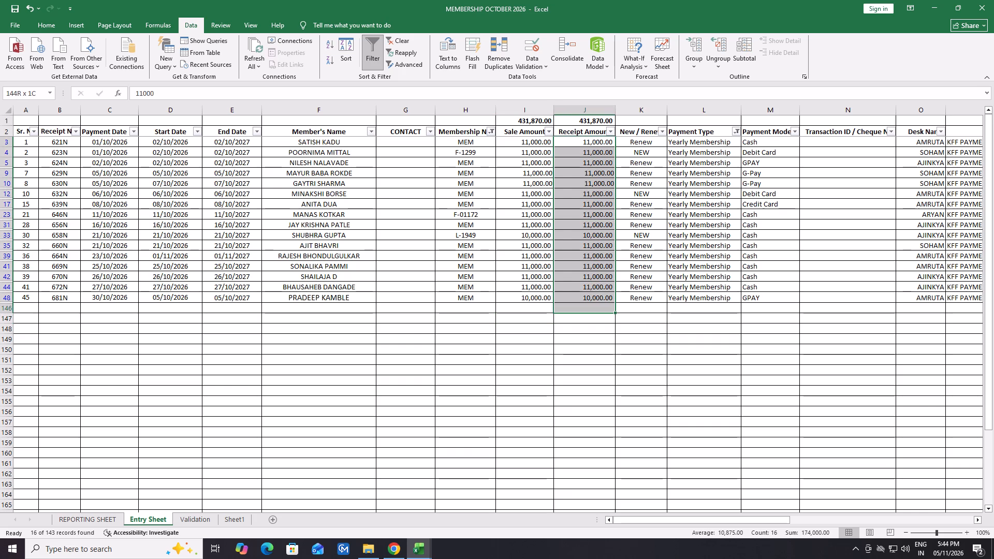
pyautogui.moveTo(588, 305); pyautogui.dragTo(588, 299)
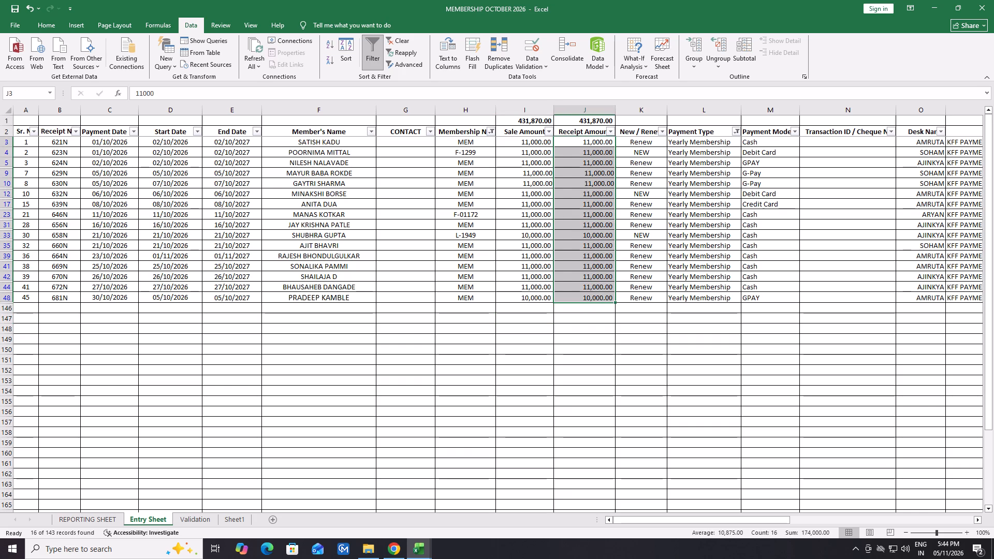
pyautogui.click(412, 550)
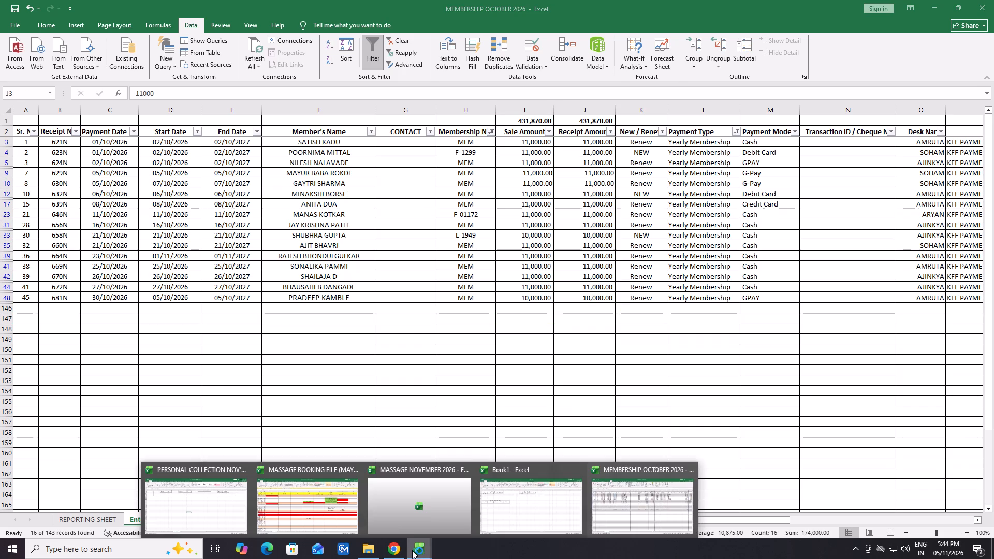
pyautogui.click(535, 507)
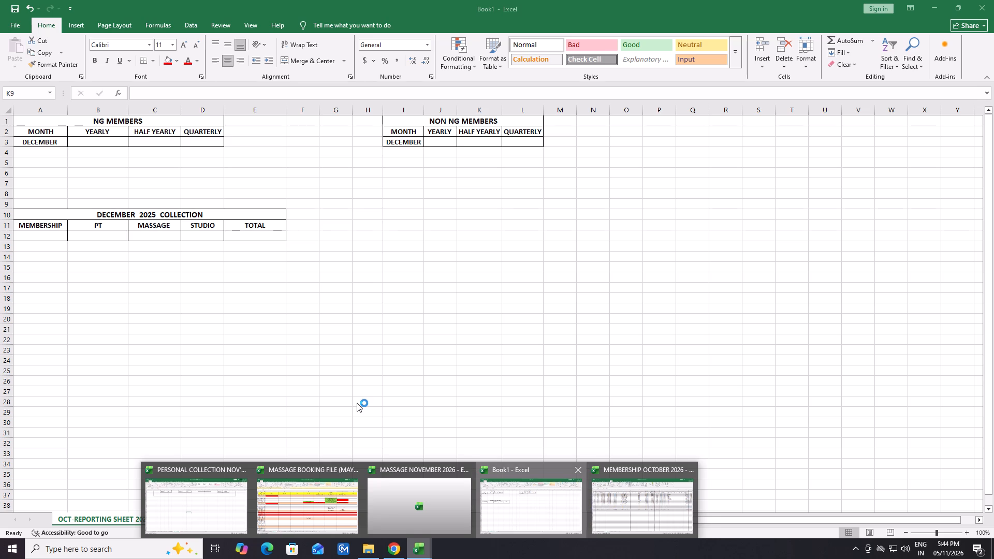
pyautogui.click(101, 141)
pyautogui.write('16')
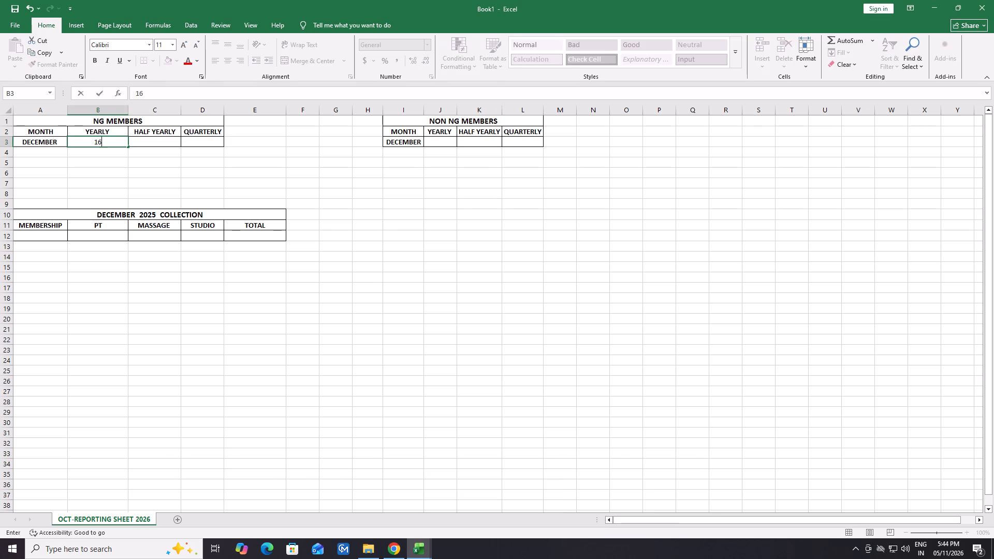
pyautogui.press('Return')
pyautogui.press('Up')
pyautogui.press('Right')
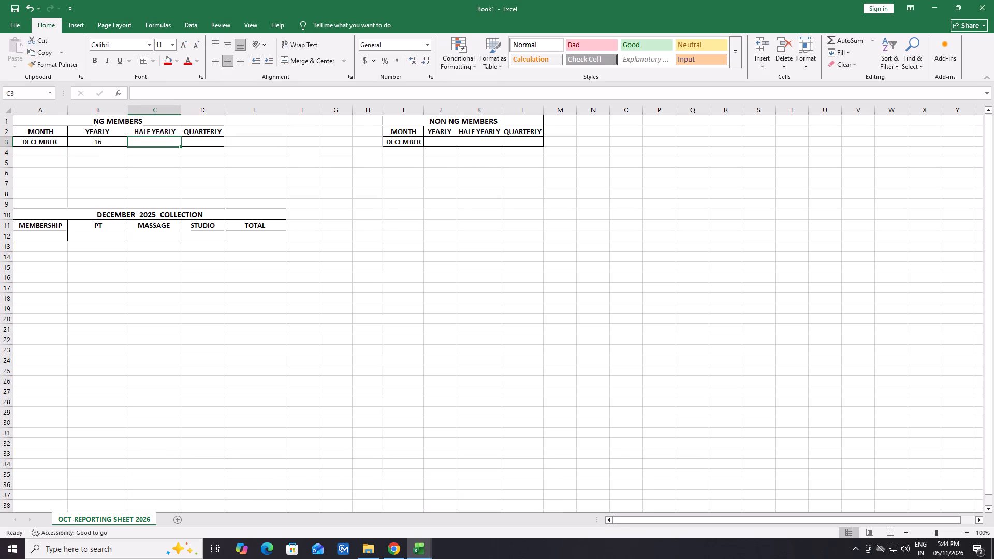
# In the October 2026 membership workbook, filter Payment Type to Half-Yearly Membership and Special Case-As Remarks, excluding Yearly Membership.
pyautogui.doubleClick(417, 551)
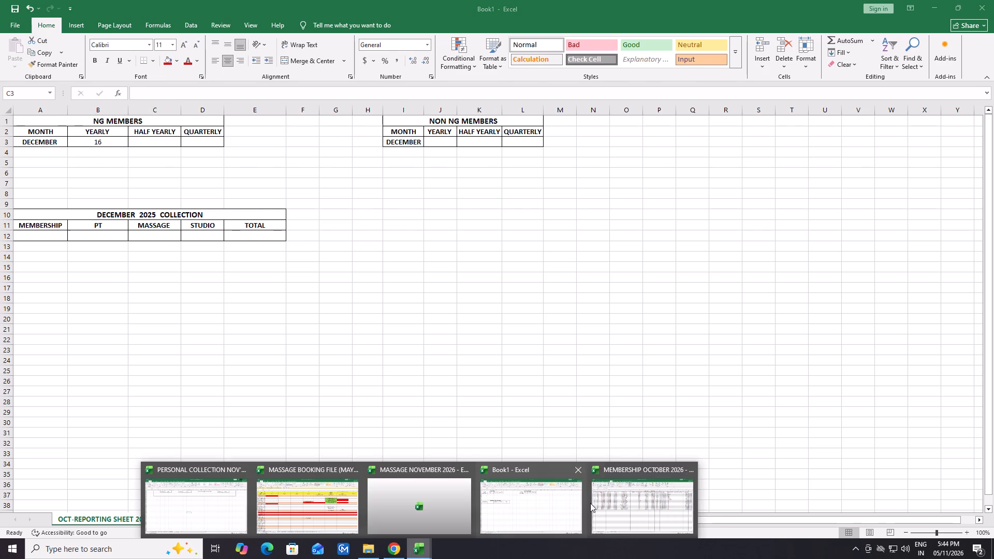
pyautogui.click(609, 500)
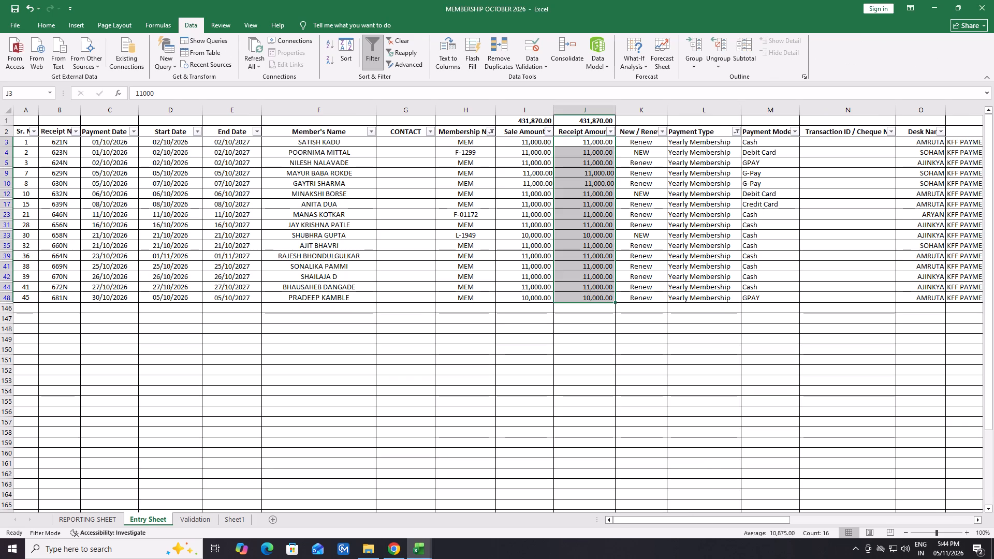
pyautogui.click(587, 179)
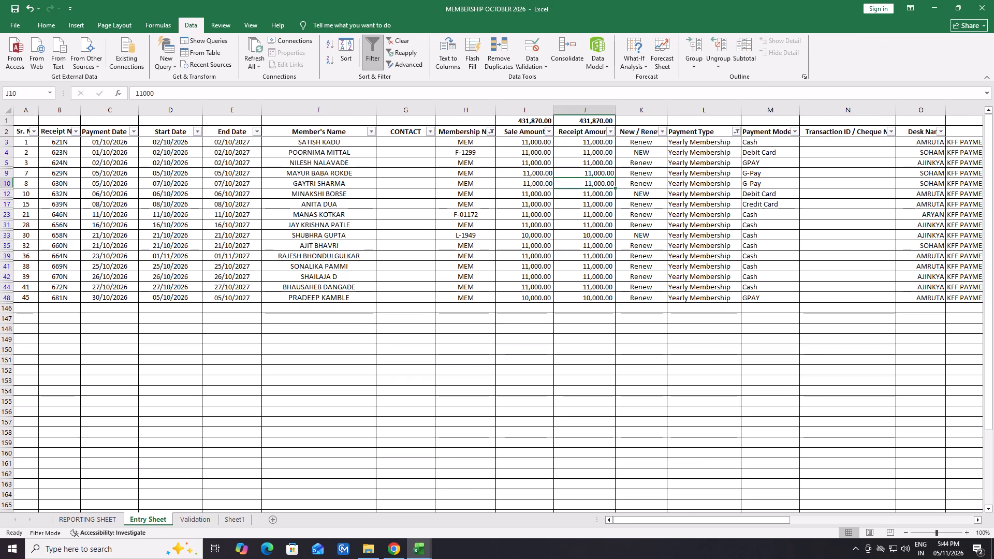
pyautogui.click(737, 133)
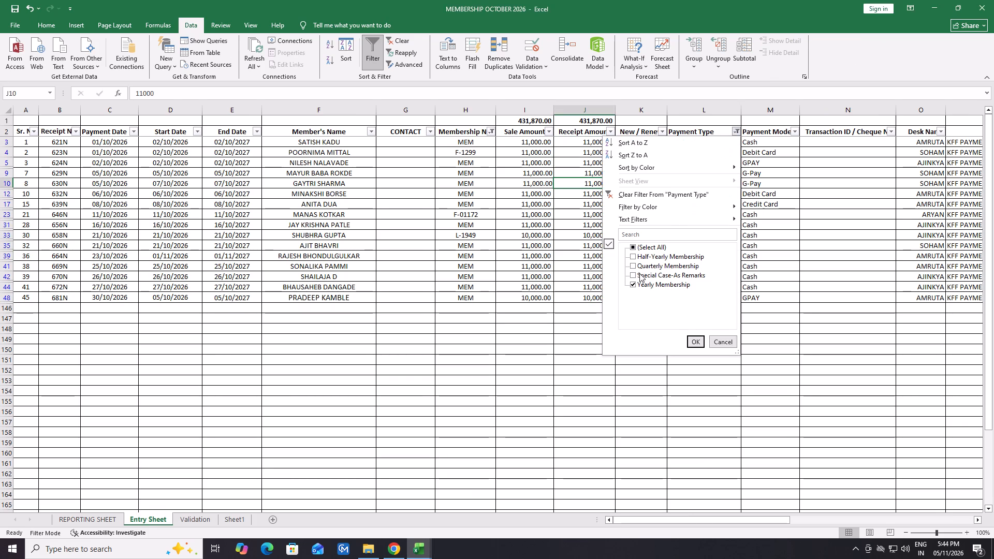
pyautogui.click(633, 284)
pyautogui.click(631, 257)
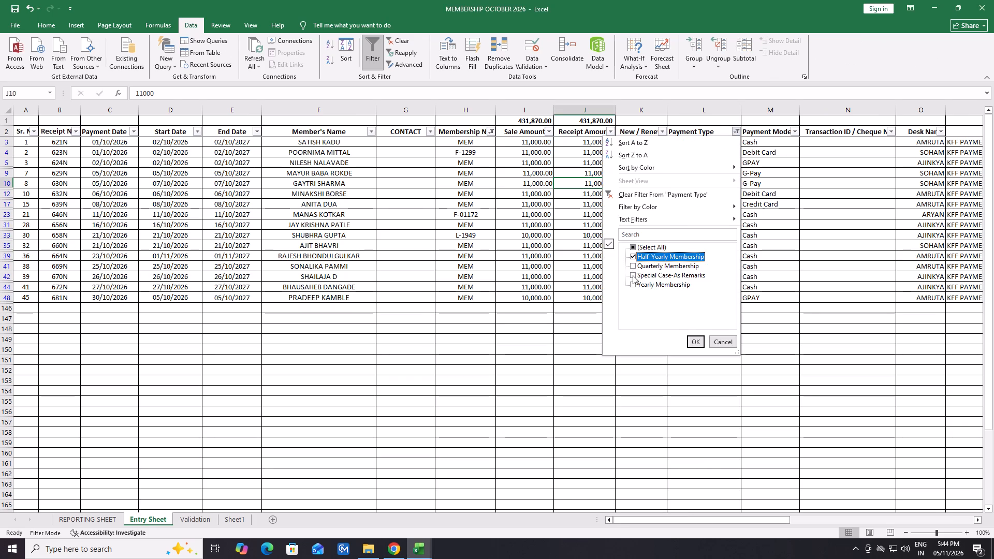
pyautogui.click(633, 275)
pyautogui.click(697, 347)
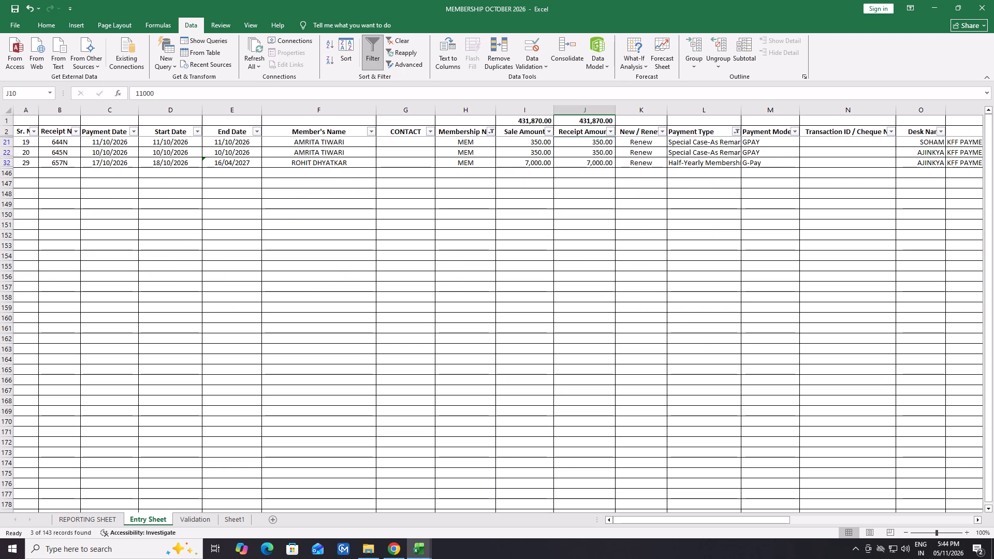
# Remove Special Case-As Remarks from the Payment Type filter, leaving only Half-Yearly Membership.
pyautogui.click(420, 549)
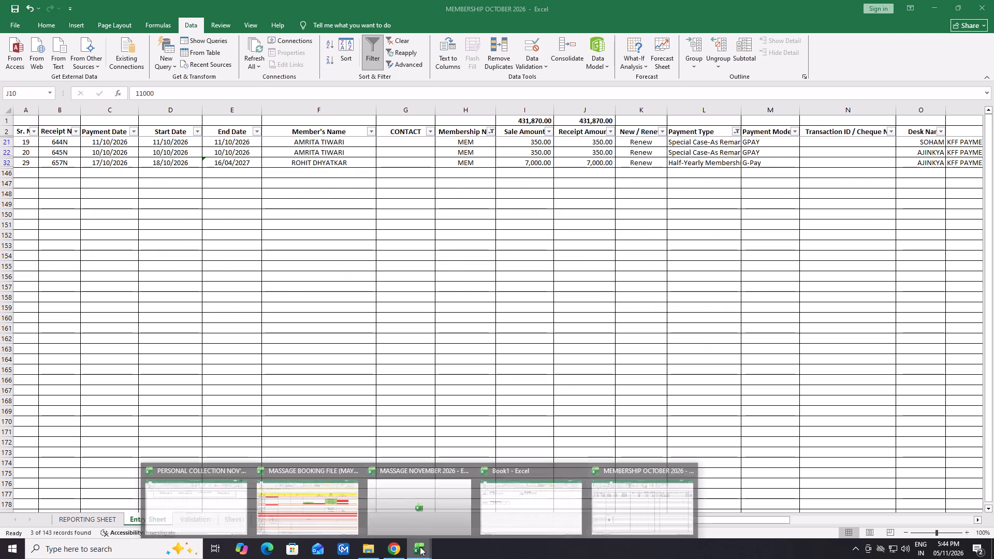
pyautogui.click(591, 342)
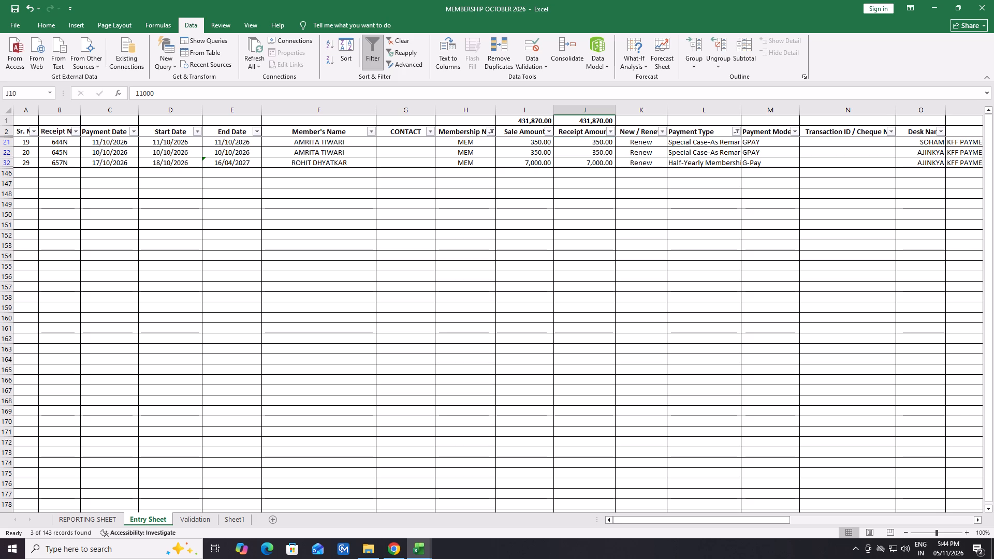
pyautogui.click(737, 131)
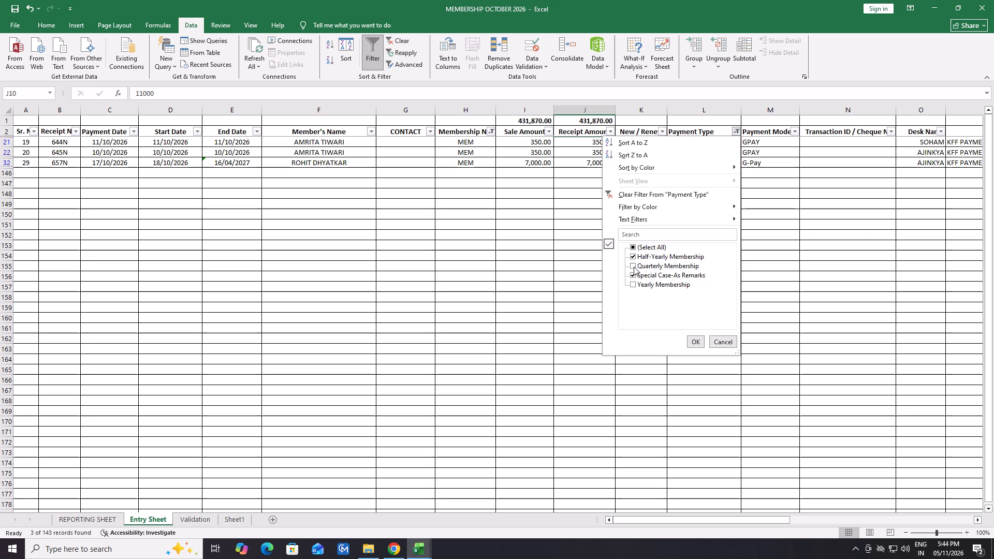
pyautogui.click(634, 275)
pyautogui.doubleClick(703, 343)
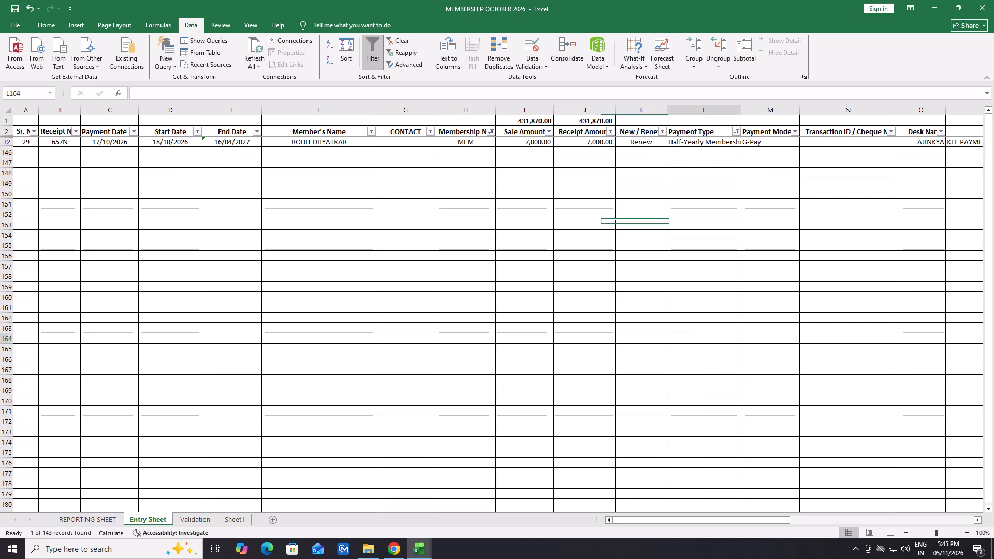
# Switch to Book1 and enter 1 under HALF YEARLY in the NG MEMBERS table.
pyautogui.doubleClick(420, 553)
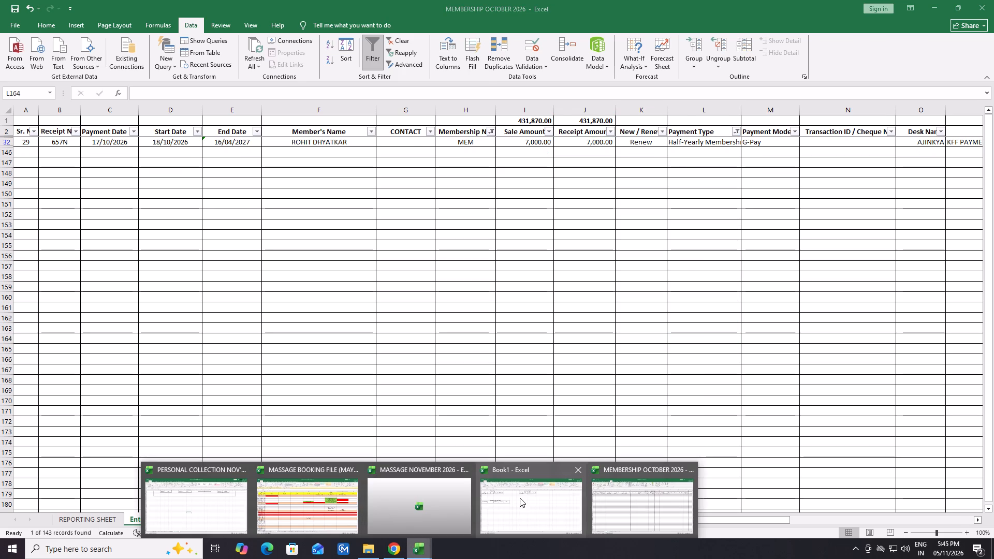
pyautogui.click(527, 488)
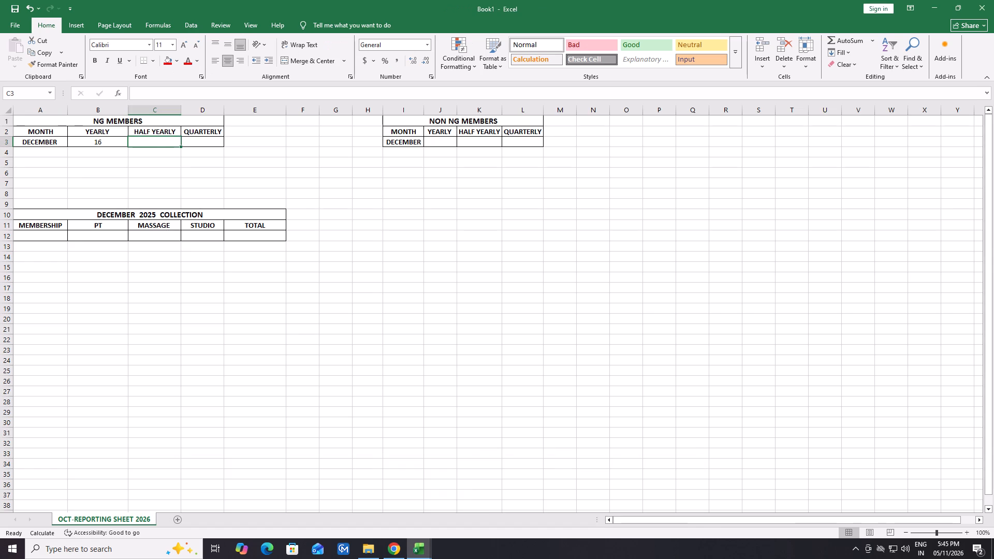
pyautogui.press('1')
pyautogui.press('Return')
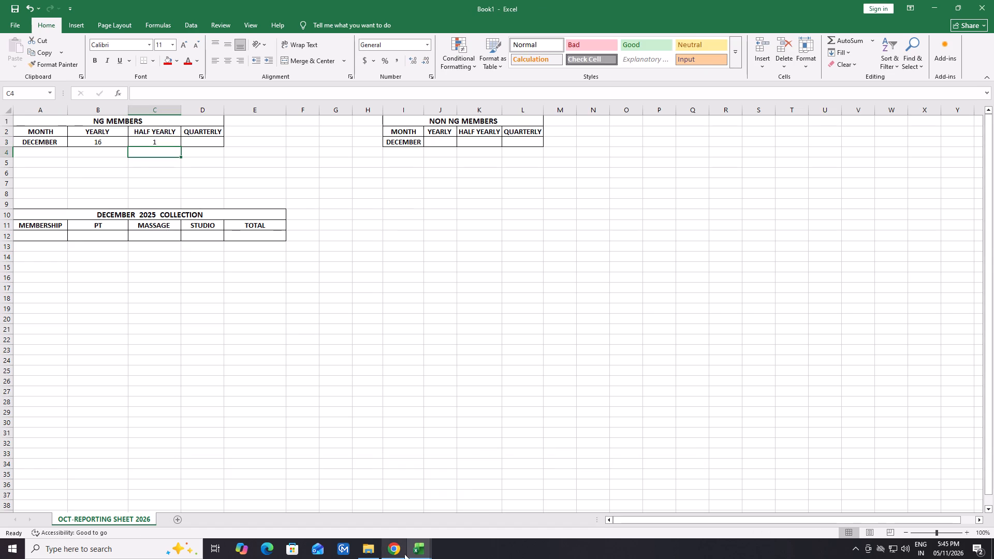
# Return to the October 2026 membership workbook and filter Payment Type to Quarterly Membership only.
pyautogui.click(532, 514)
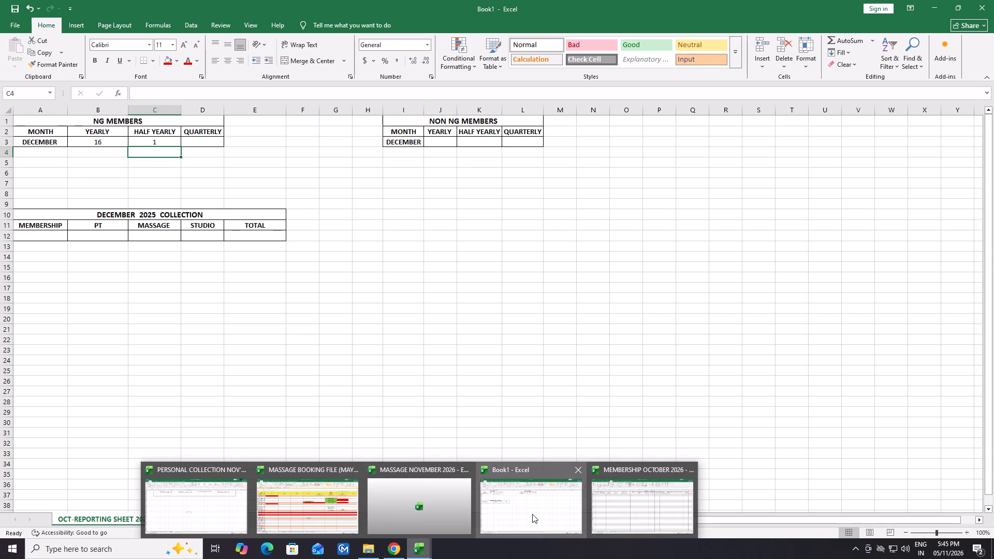
pyautogui.click(419, 537)
pyautogui.click(422, 549)
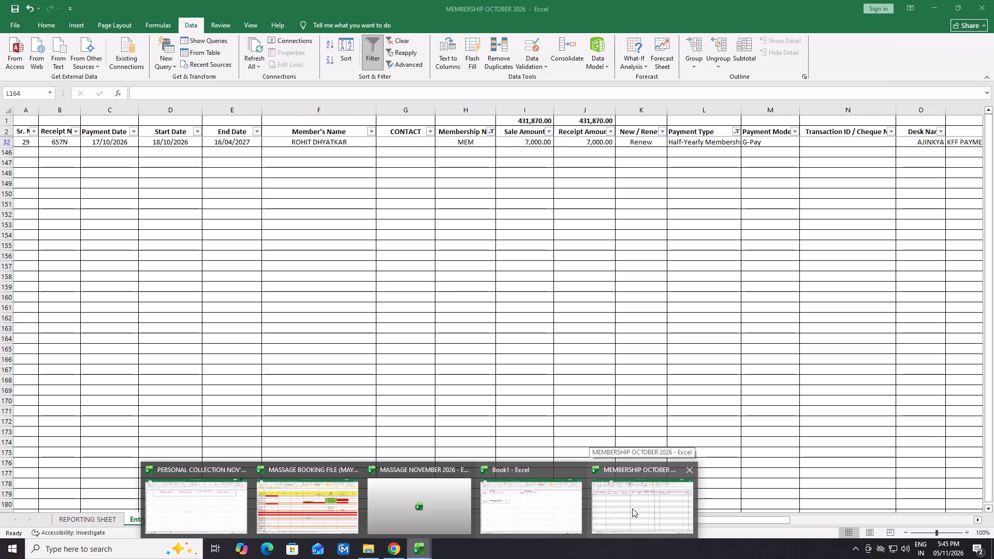
pyautogui.click(605, 501)
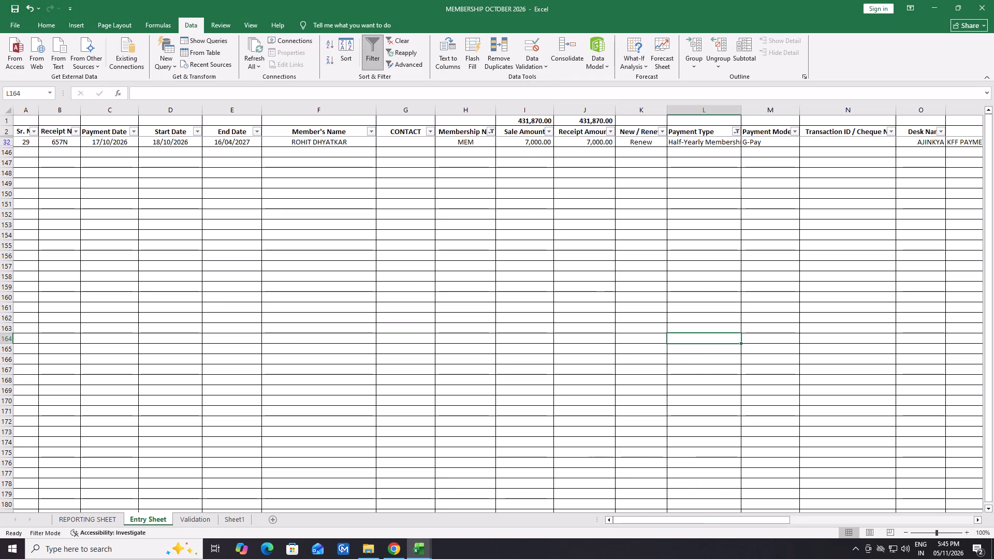
pyautogui.click(737, 130)
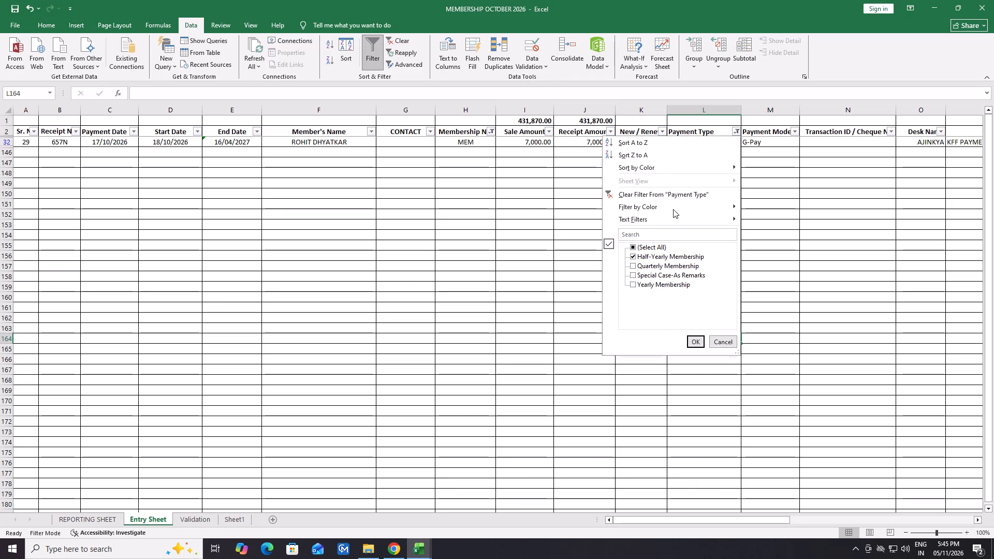
pyautogui.click(631, 255)
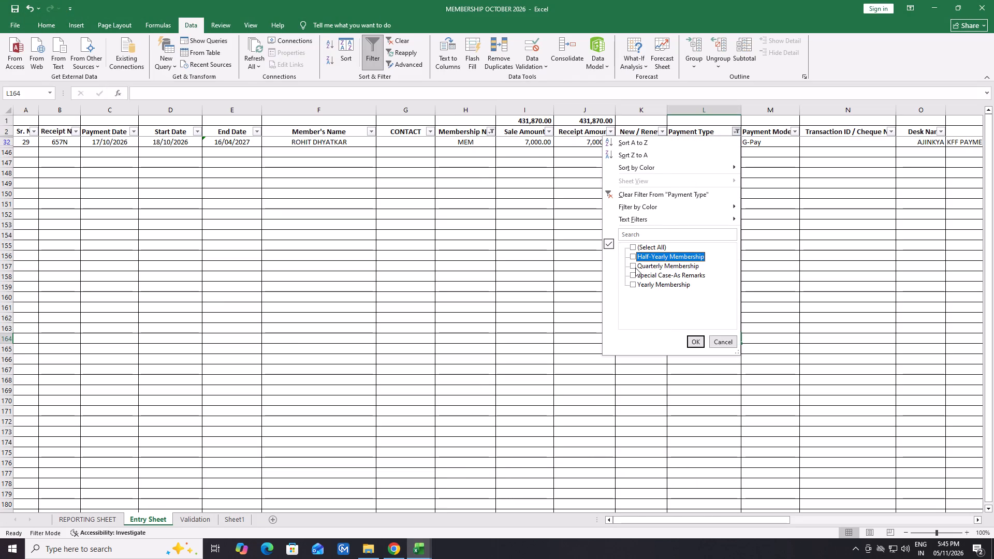
pyautogui.click(635, 268)
pyautogui.doubleClick(694, 345)
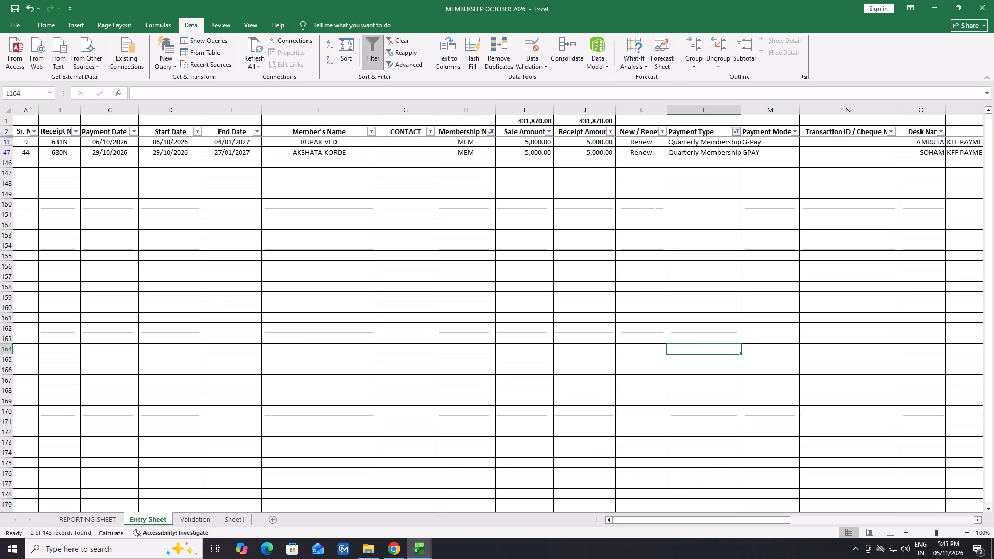
# Switch to Book1 and enter 2 under QUARTERLY in the NG MEMBERS table.
pyautogui.click(410, 550)
pyautogui.click(514, 511)
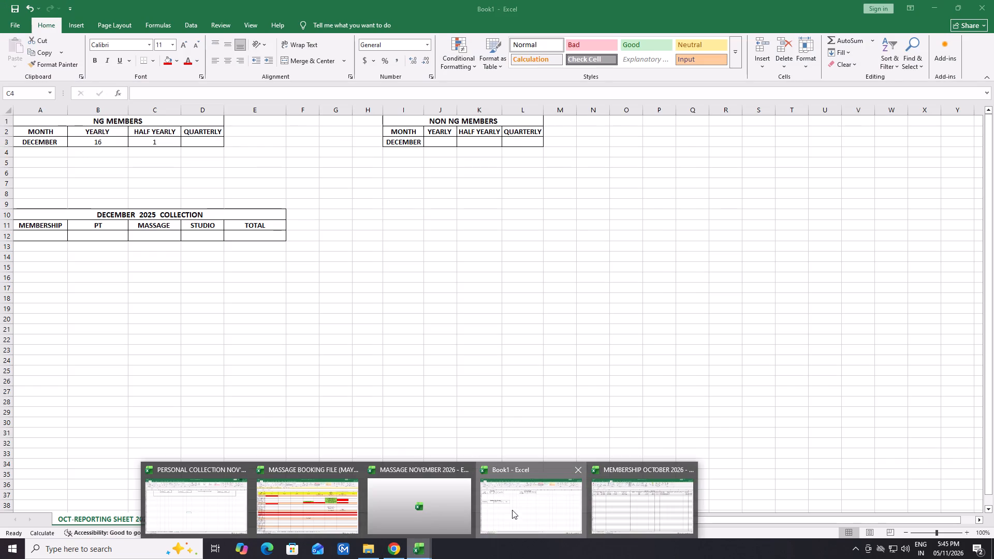
pyautogui.click(203, 139)
pyautogui.press('2')
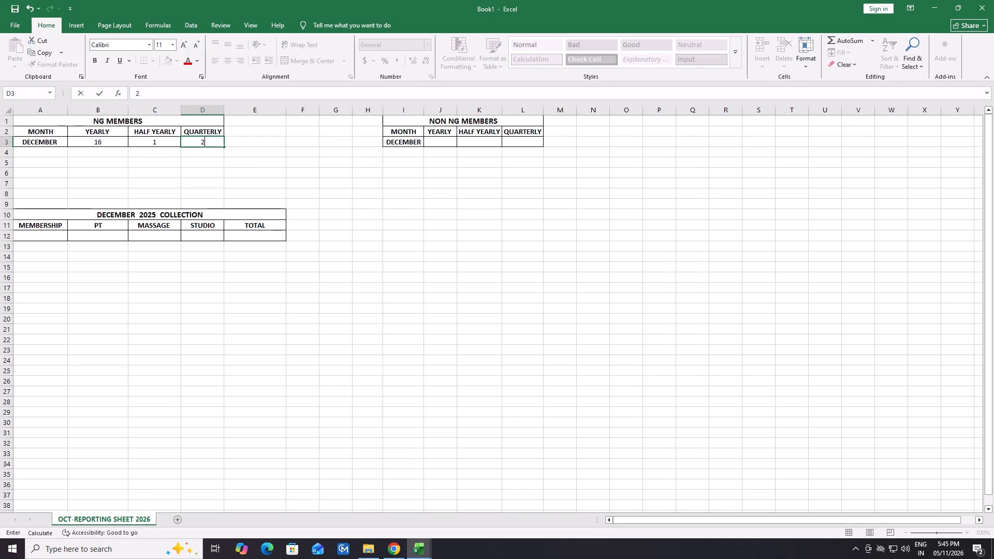
pyautogui.press('Return')
pyautogui.press('Up')
pyautogui.press('Right')
pyautogui.press('Right')
pyautogui.press('Right')
pyautogui.press('Right')
pyautogui.press('Right')
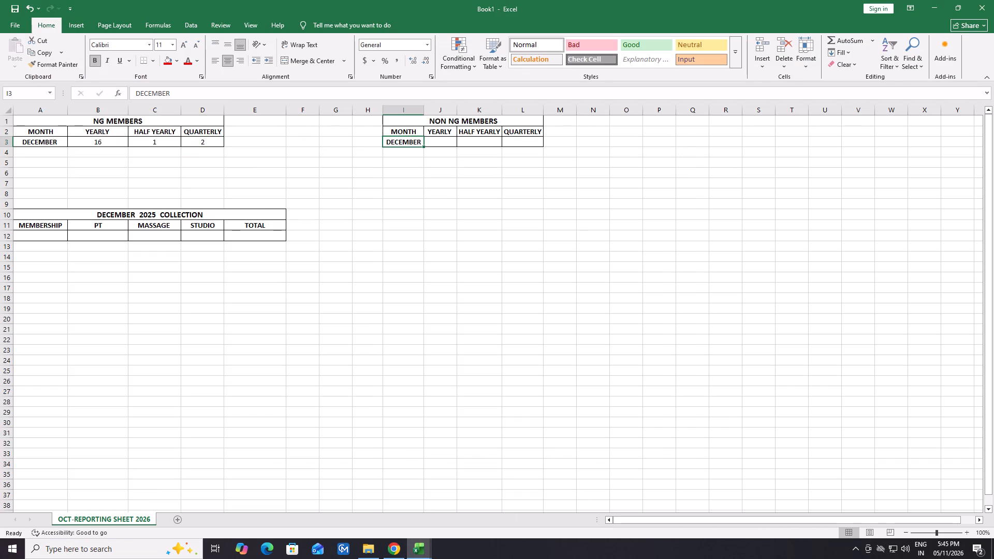
# Return to the October 2026 membership workbook and reset the Payment Type filter to include all payment types.
pyautogui.click(416, 551)
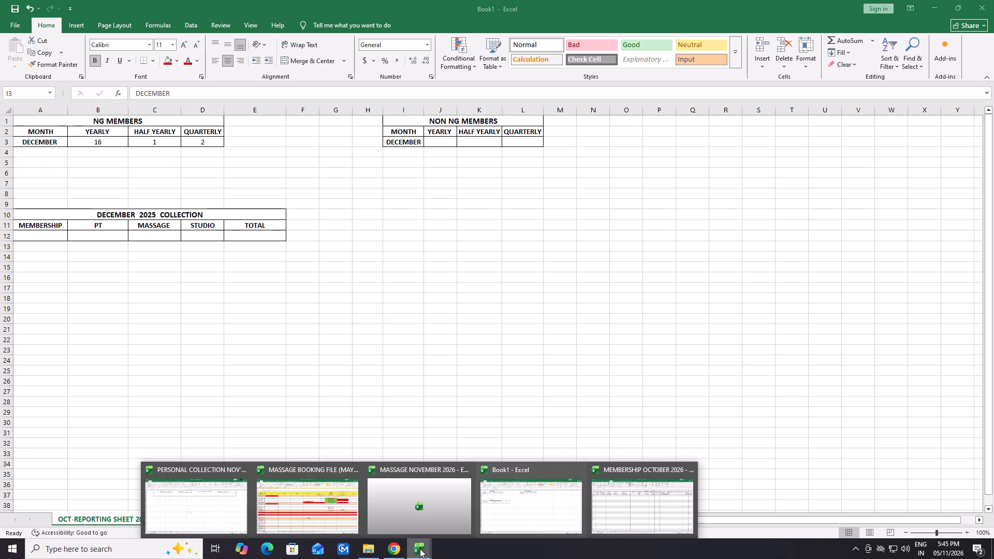
pyautogui.click(620, 505)
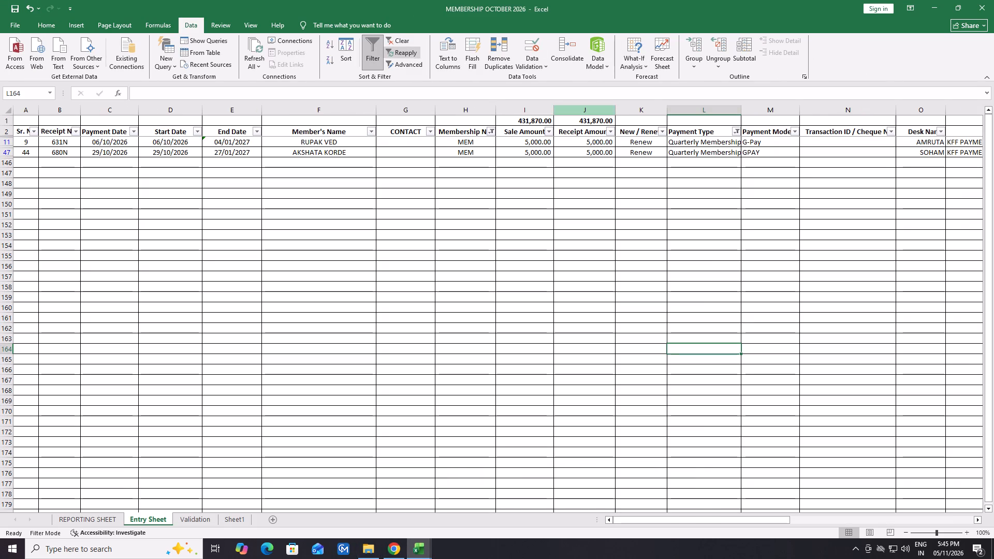
pyautogui.click(737, 129)
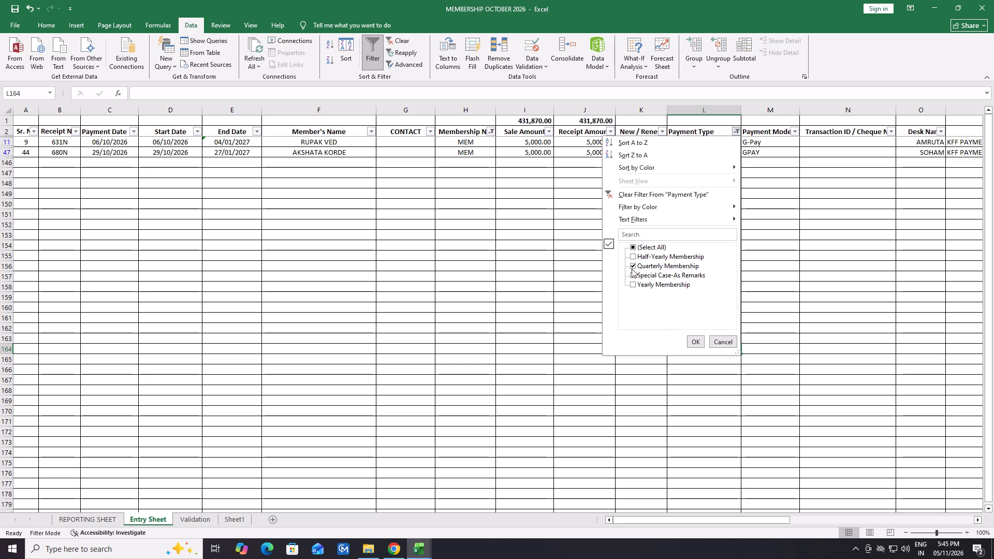
pyautogui.click(635, 266)
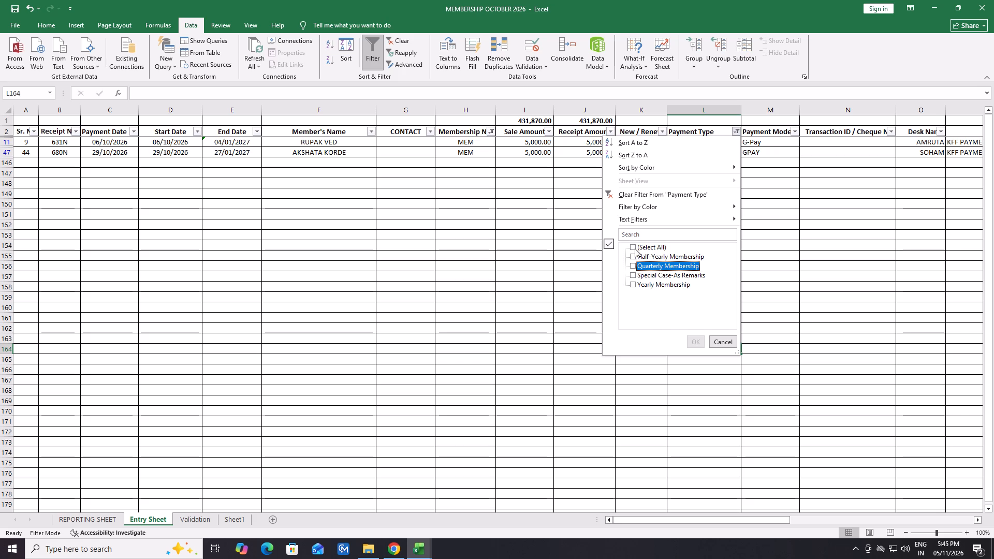
pyautogui.doubleClick(634, 249)
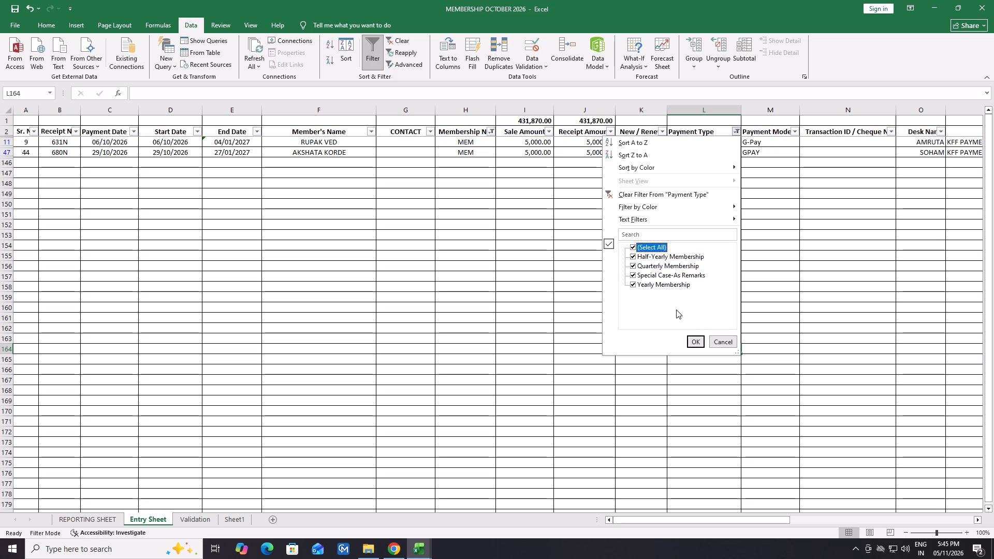
pyautogui.click(691, 340)
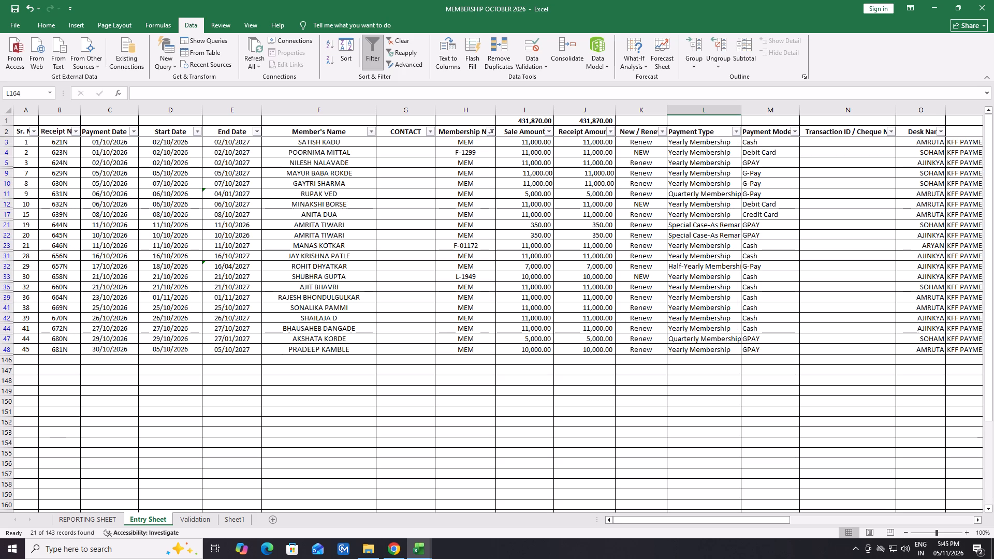
pyautogui.click(490, 131)
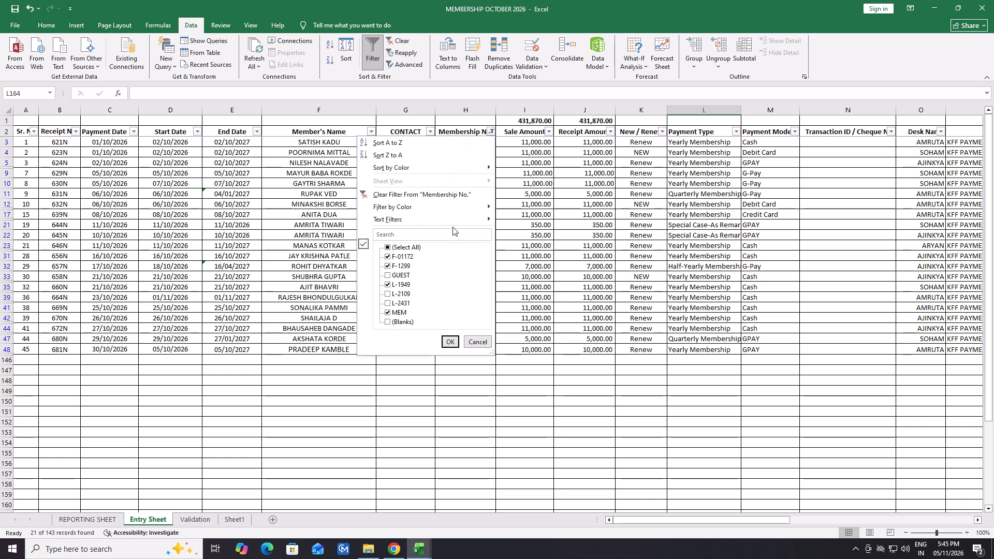
pyautogui.click(389, 304)
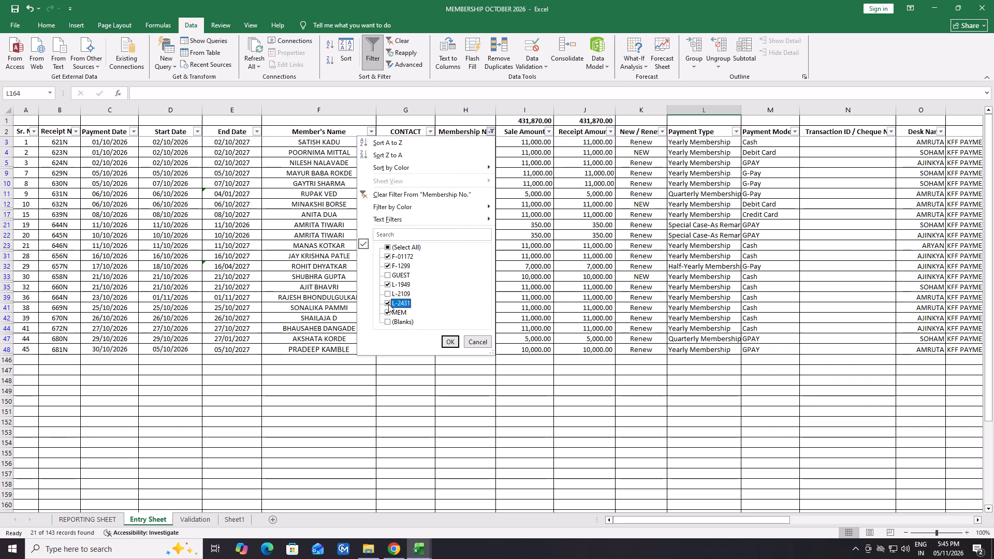
pyautogui.click(387, 293)
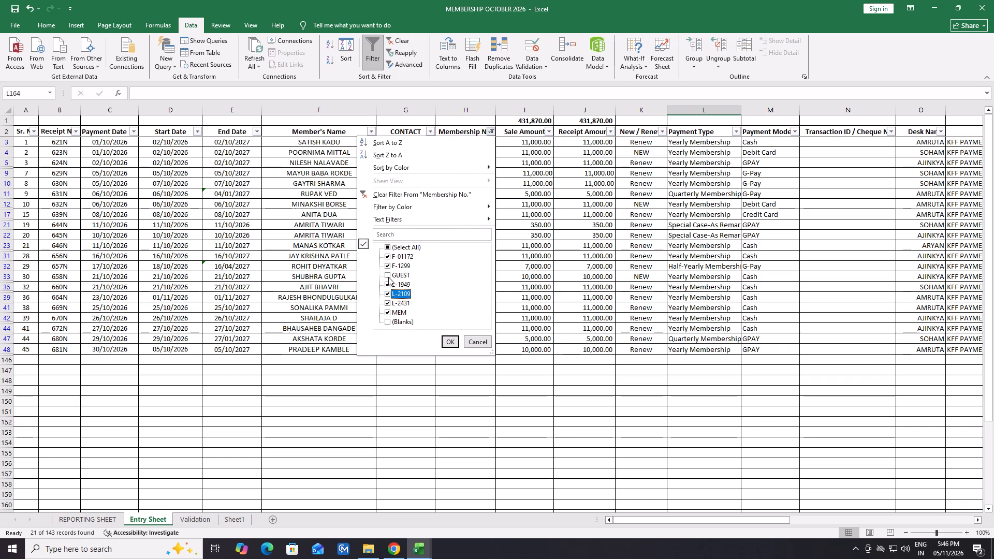
pyautogui.click(451, 339)
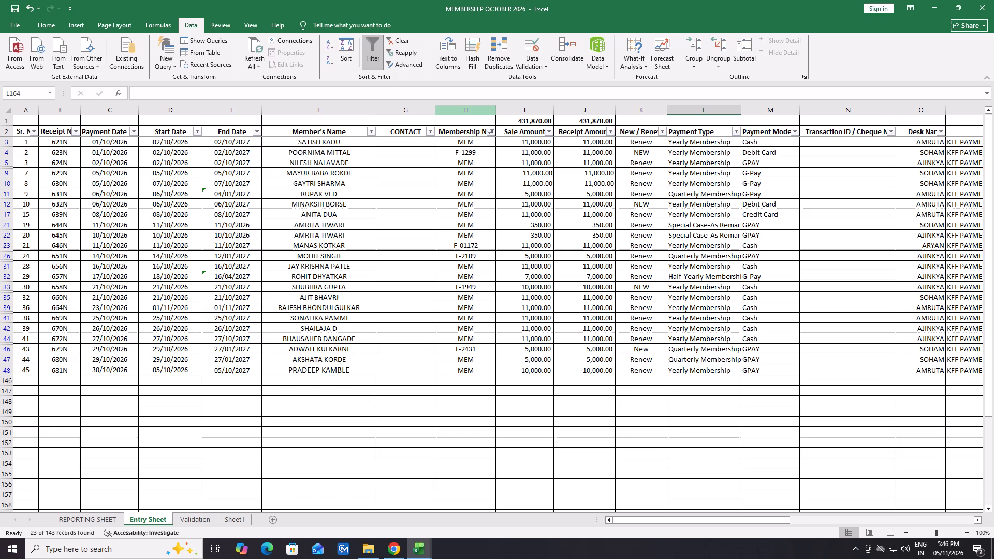
# Filter Payment Type to Quarterly Membership only and select the listed Sale Amount cells to count them.
pyautogui.doubleClick(419, 555)
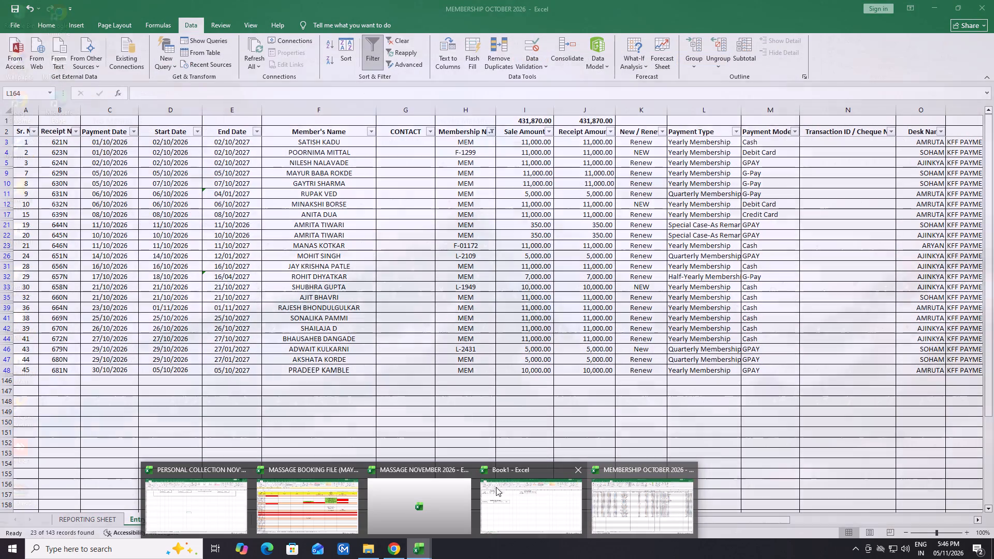
pyautogui.click(651, 493)
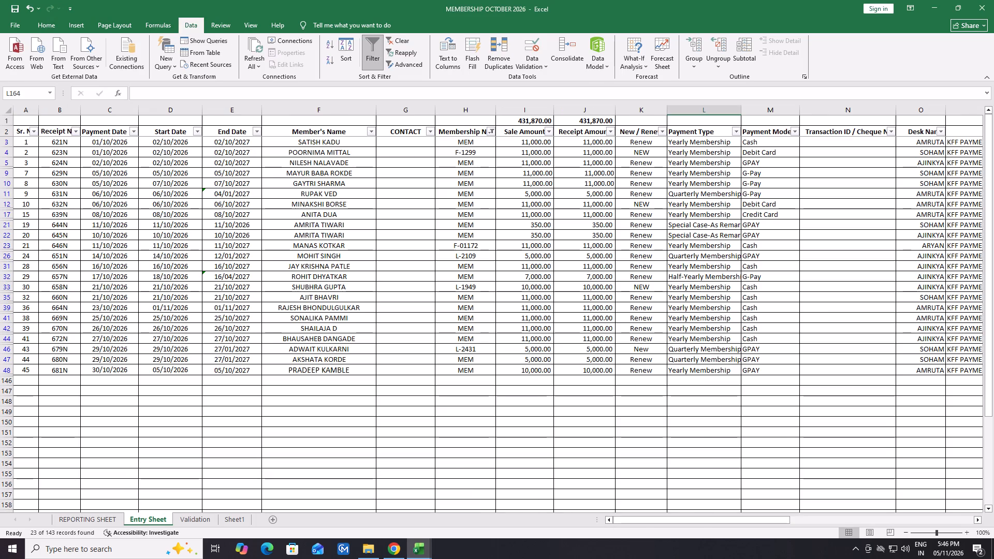
pyautogui.click(743, 130)
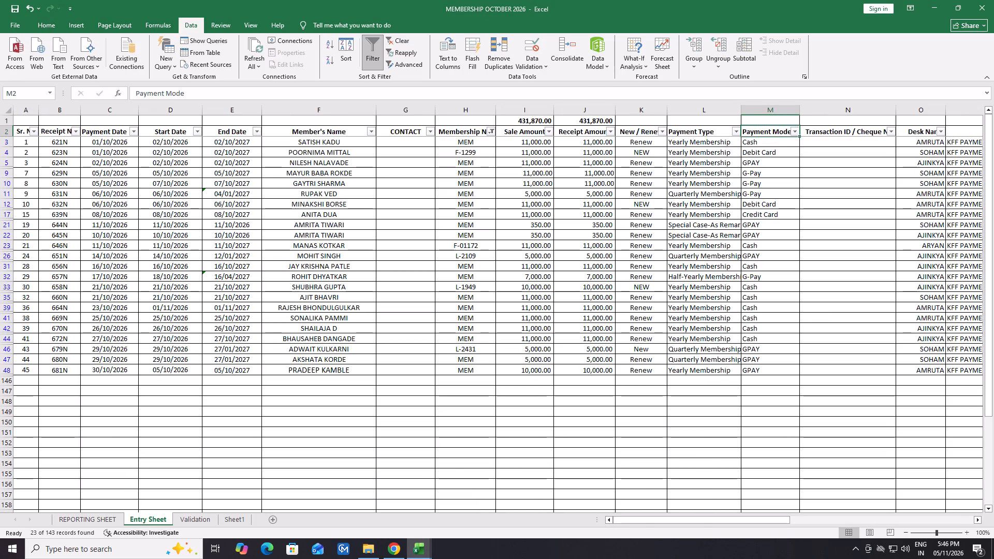
pyautogui.click(738, 129)
pyautogui.click(738, 129)
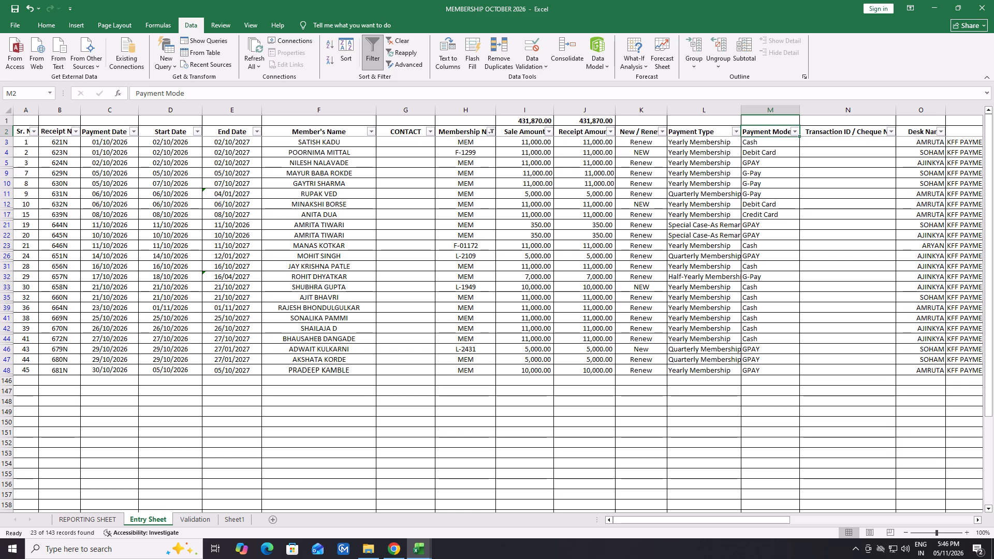
pyautogui.click(738, 127)
pyautogui.click(634, 240)
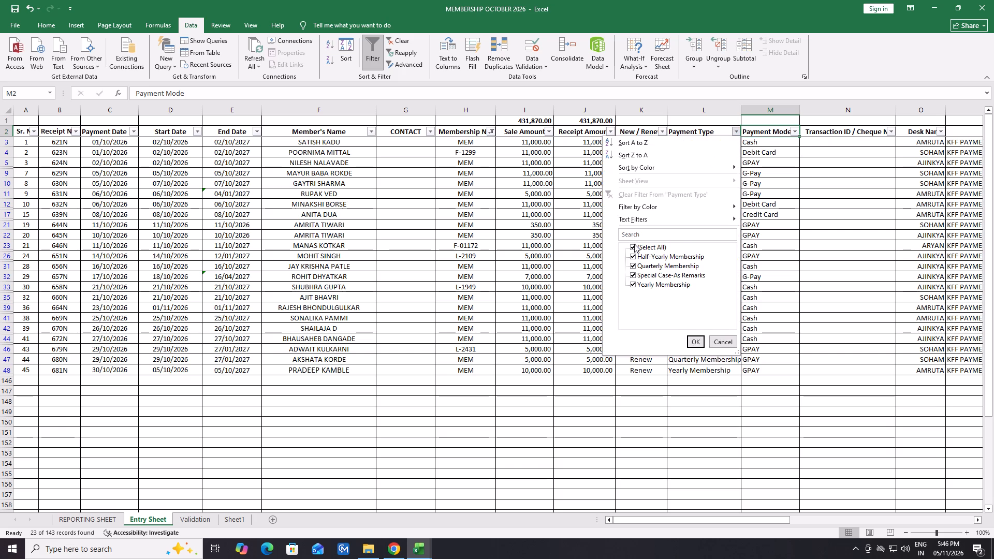
pyautogui.click(634, 245)
pyautogui.click(634, 269)
pyautogui.doubleClick(694, 342)
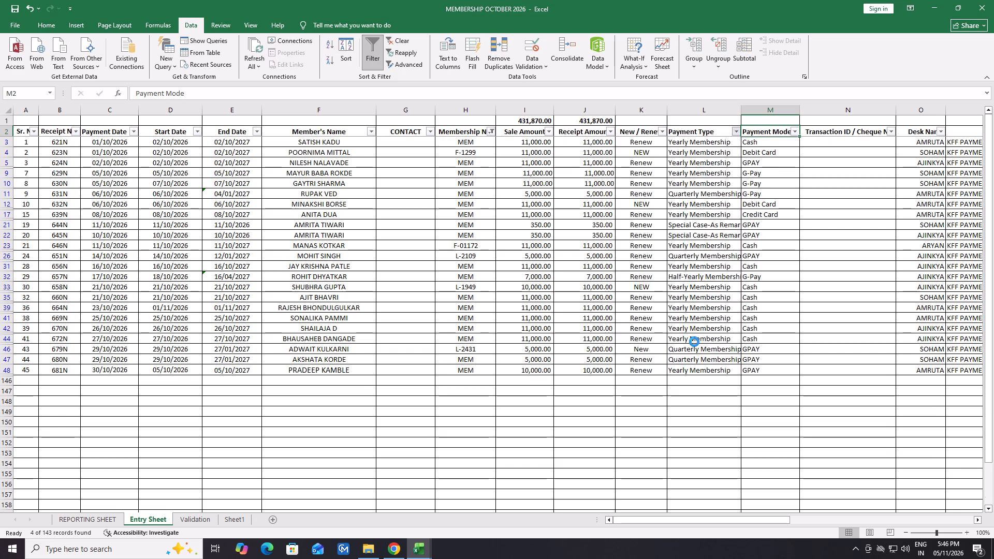
pyautogui.click(337, 178)
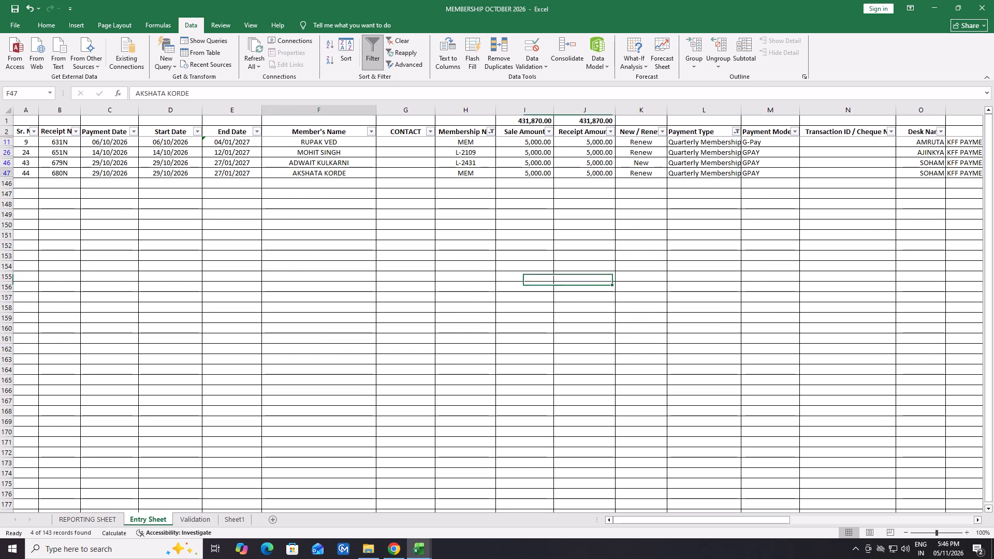
pyautogui.moveTo(509, 140); pyautogui.dragTo(516, 170)
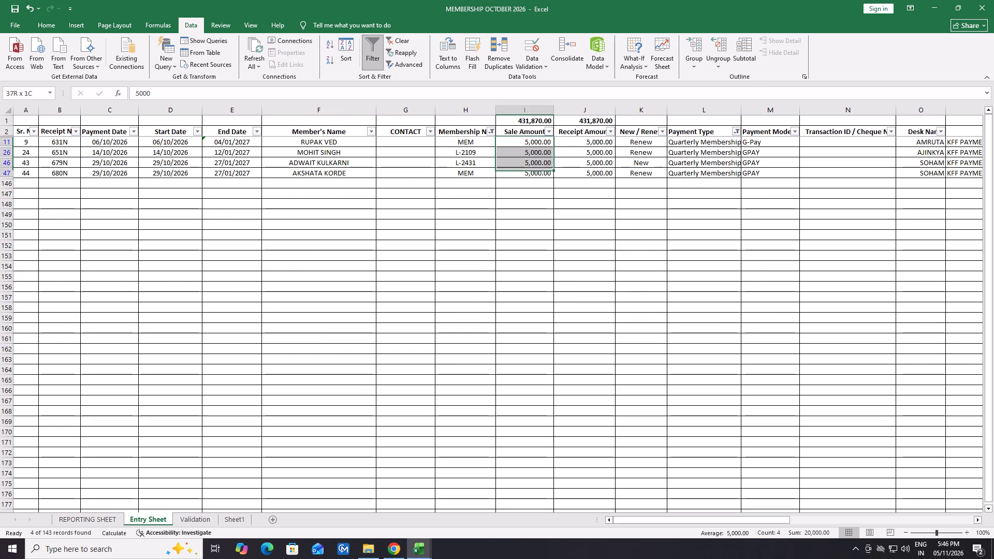
pyautogui.moveTo(516, 170); pyautogui.dragTo(516, 176)
# Switch to Book1 and change the QUARTERLY value in the NG MEMBERS table to 4.
pyautogui.click(420, 550)
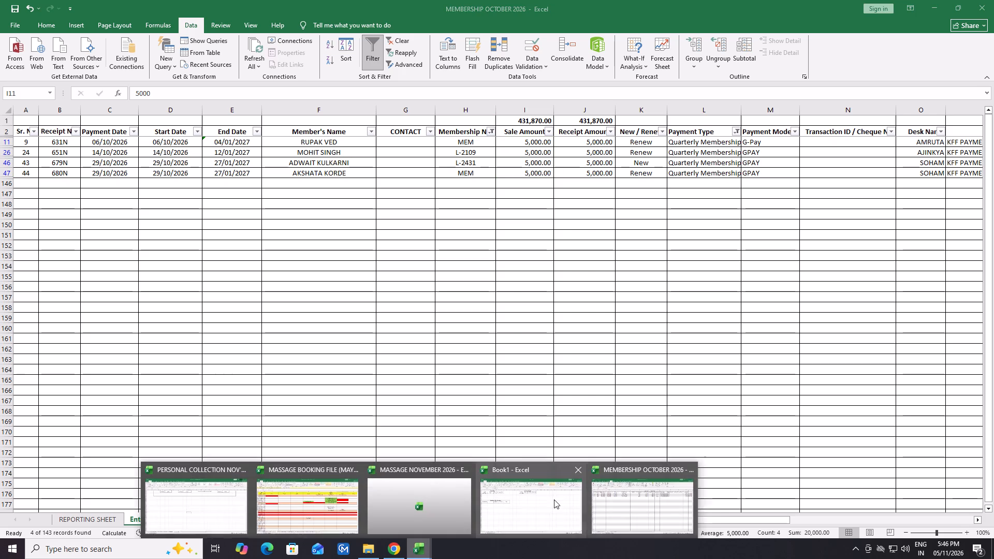
pyautogui.click(554, 499)
pyautogui.click(210, 137)
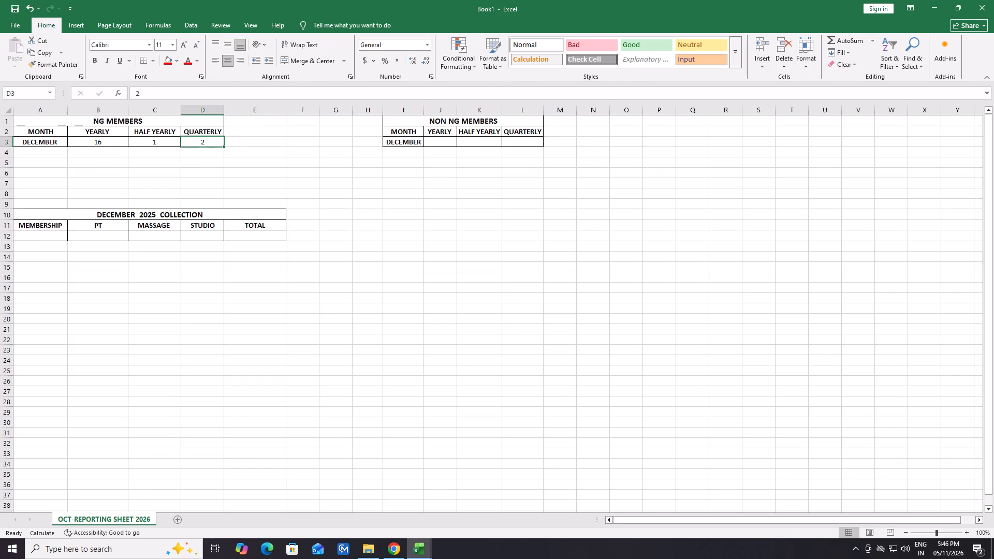
pyautogui.press('4')
pyautogui.press('Return')
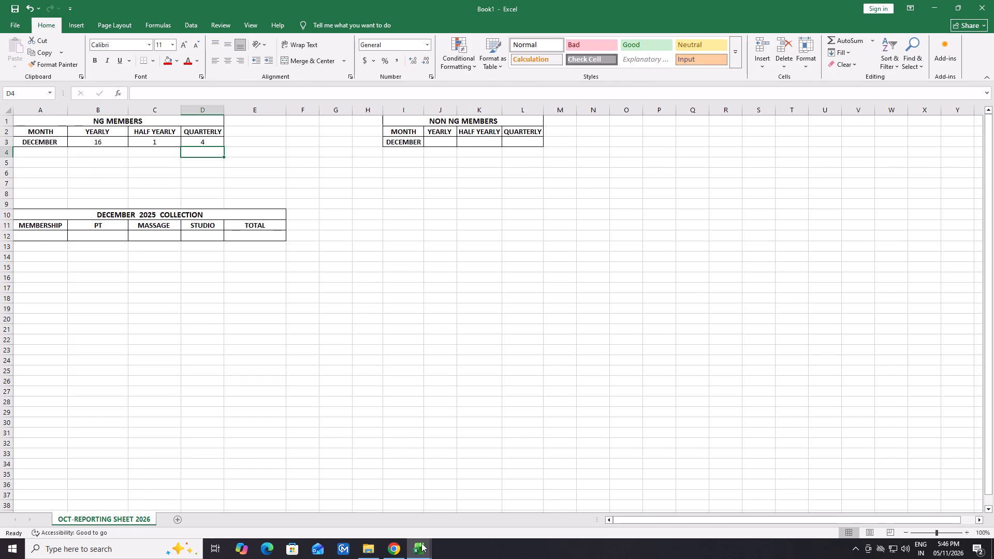
# Return to the October 2026 membership workbook and filter Payment Type to Half-Yearly Membership only to check the member entries.
pyautogui.click(422, 549)
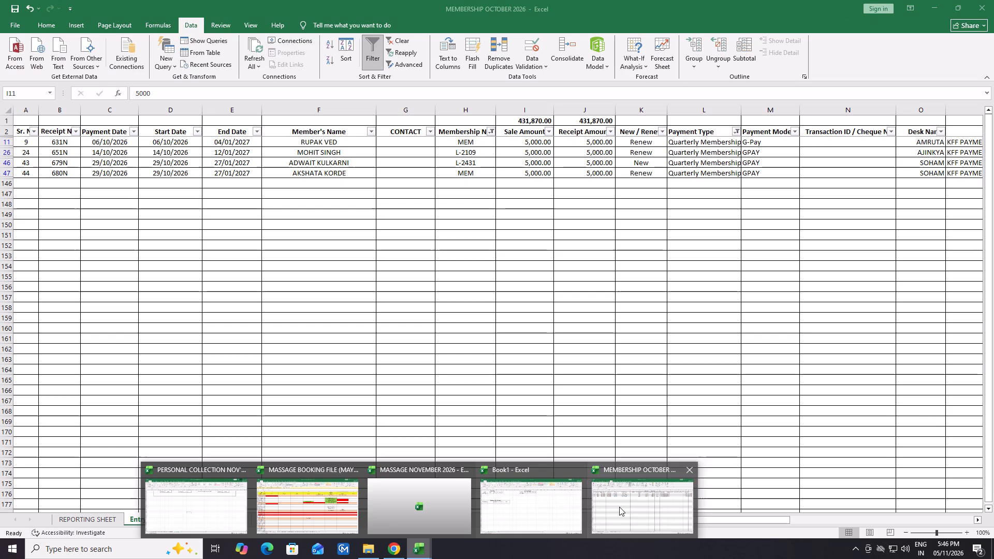
pyautogui.click(619, 507)
pyautogui.click(607, 220)
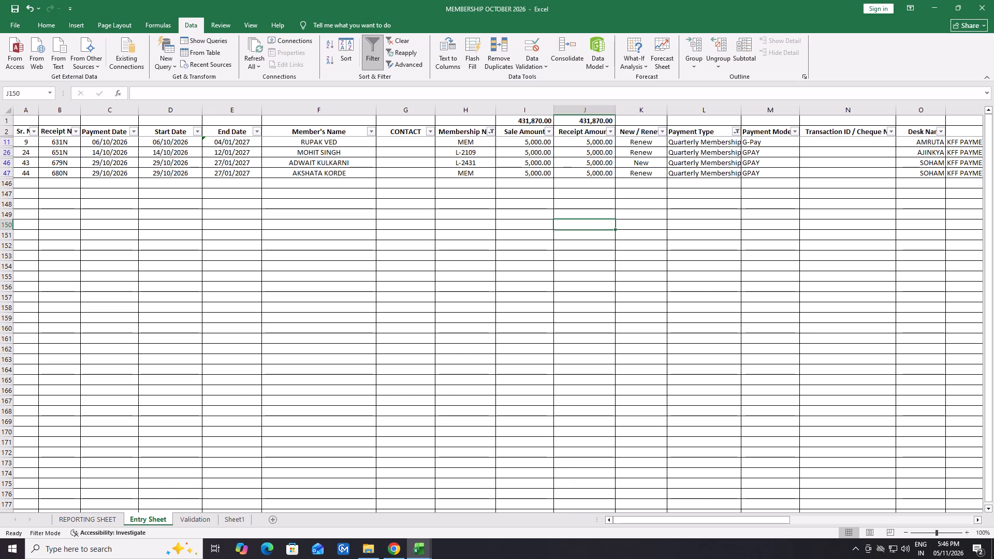
pyautogui.click(491, 133)
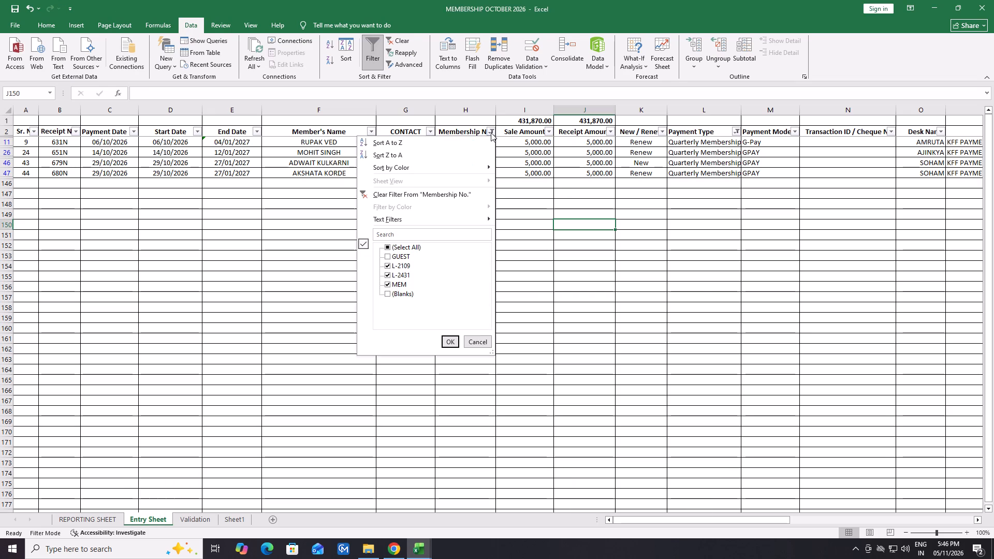
pyautogui.click(491, 133)
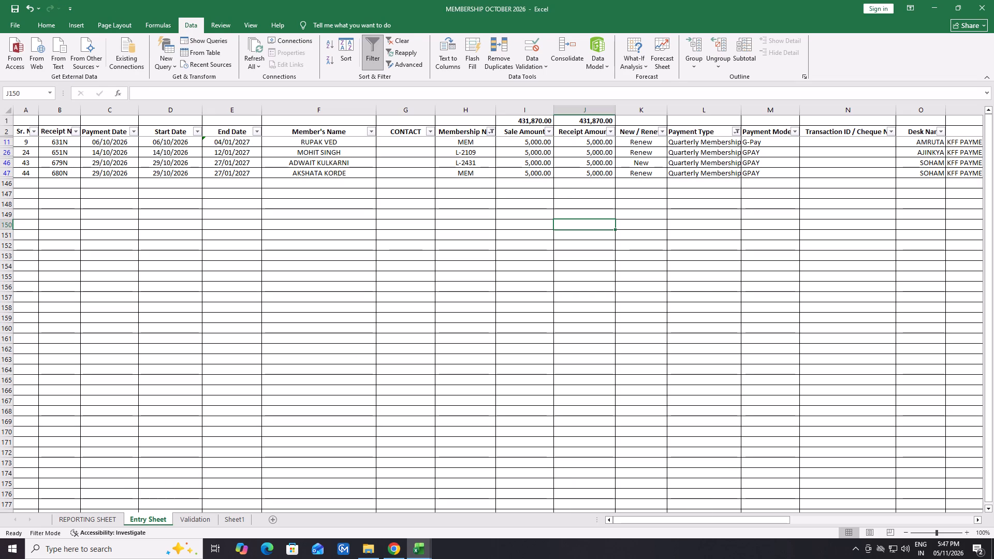
pyautogui.click(735, 131)
pyautogui.click(632, 268)
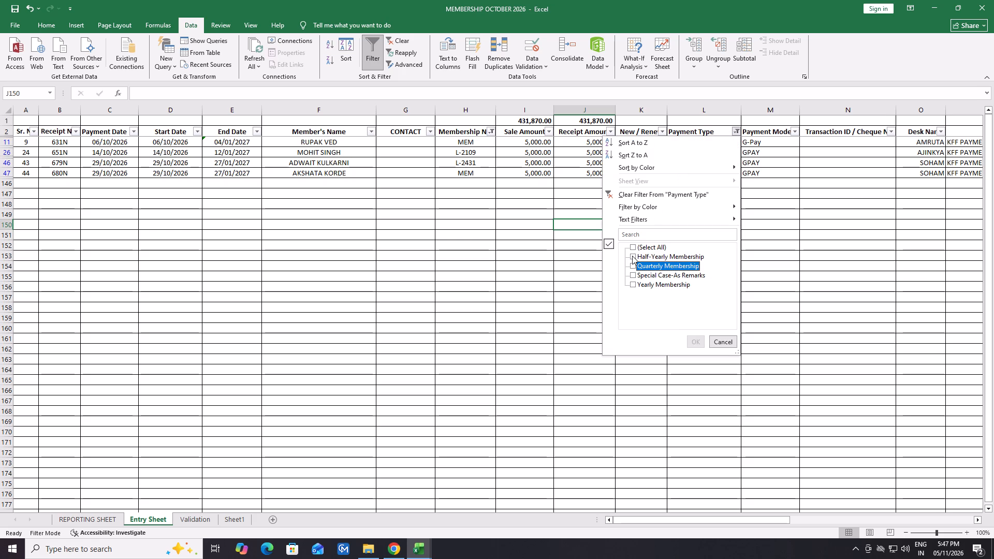
pyautogui.click(632, 256)
pyautogui.doubleClick(701, 344)
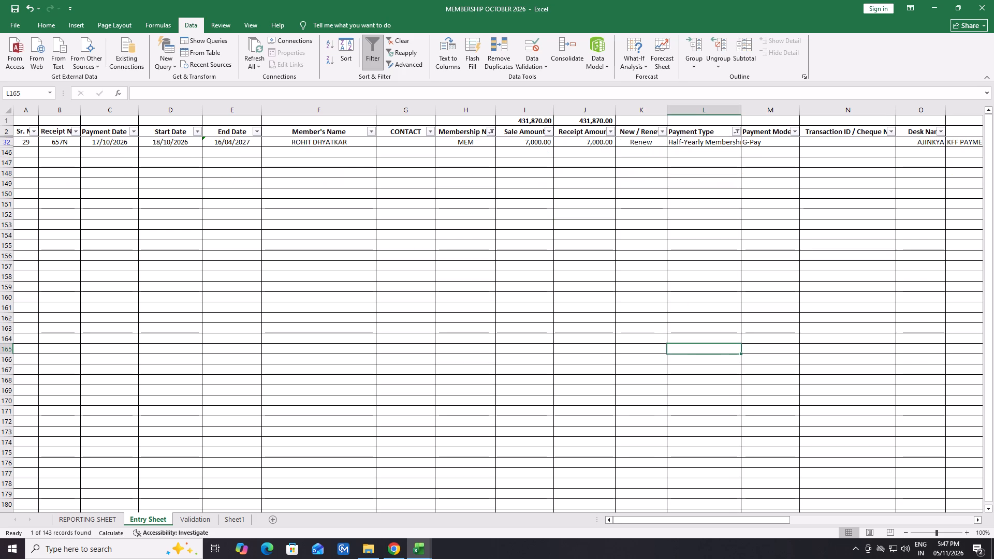
# Filter Payment Type to Yearly Membership only and select the listed Sale Amount cells to check their count.
pyautogui.click(737, 129)
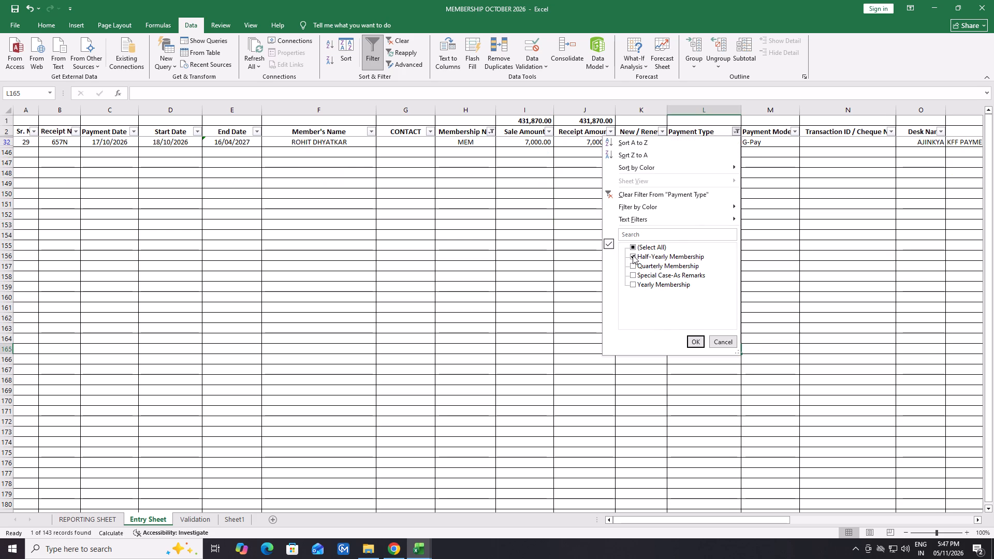
pyautogui.click(633, 255)
pyautogui.click(633, 284)
pyautogui.click(697, 342)
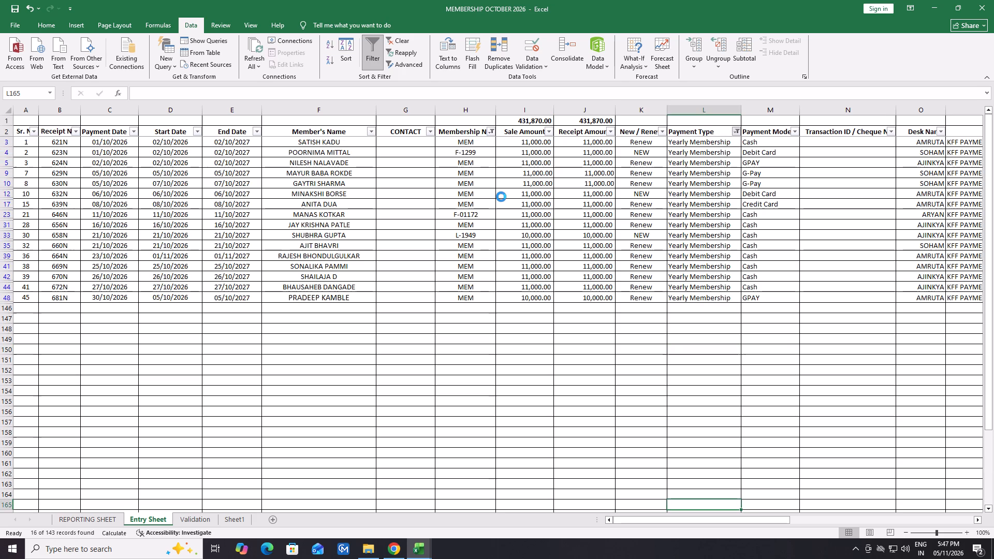
pyautogui.moveTo(530, 141); pyautogui.dragTo(530, 287)
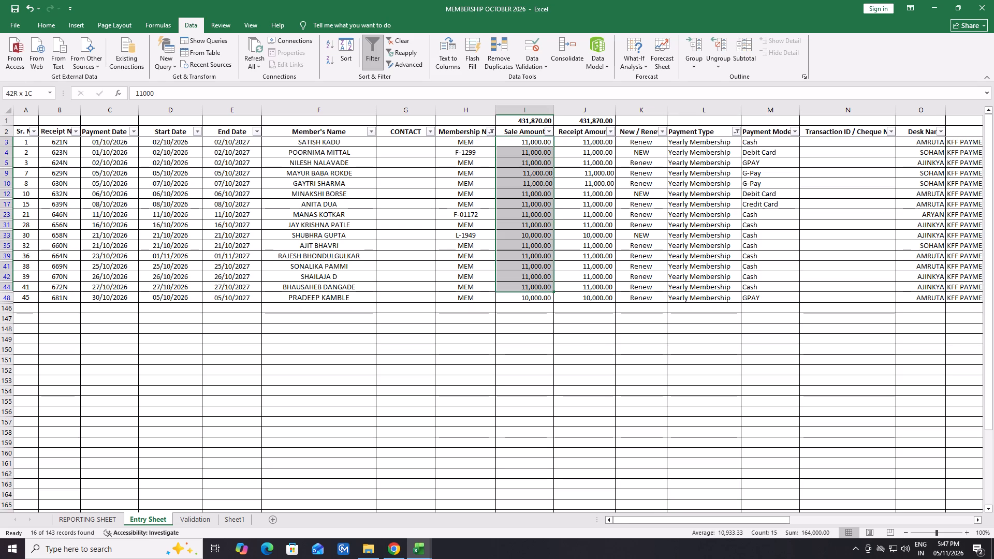
pyautogui.moveTo(530, 287); pyautogui.dragTo(533, 299)
pyautogui.click(419, 459)
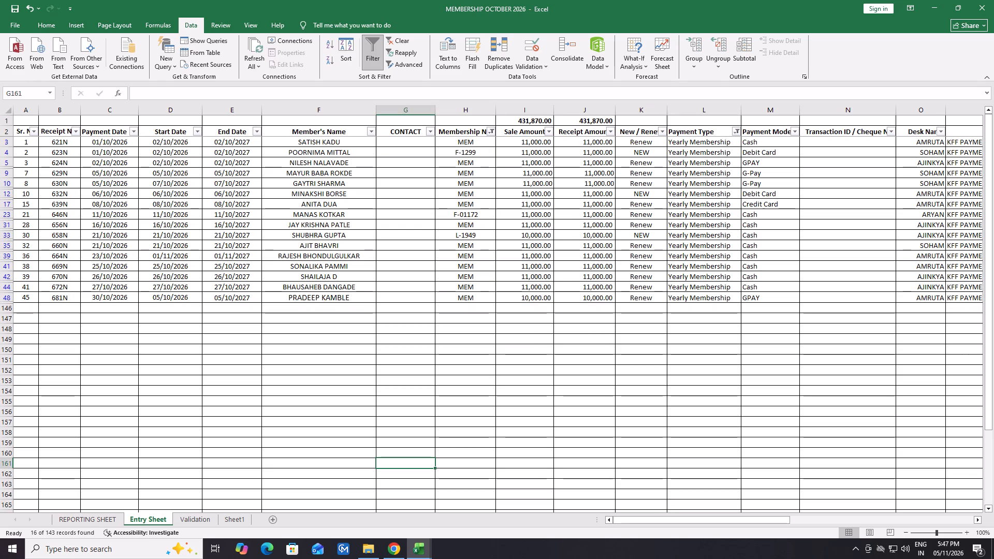
# Reset the Payment Type filter to include all payment types.
pyautogui.click(737, 128)
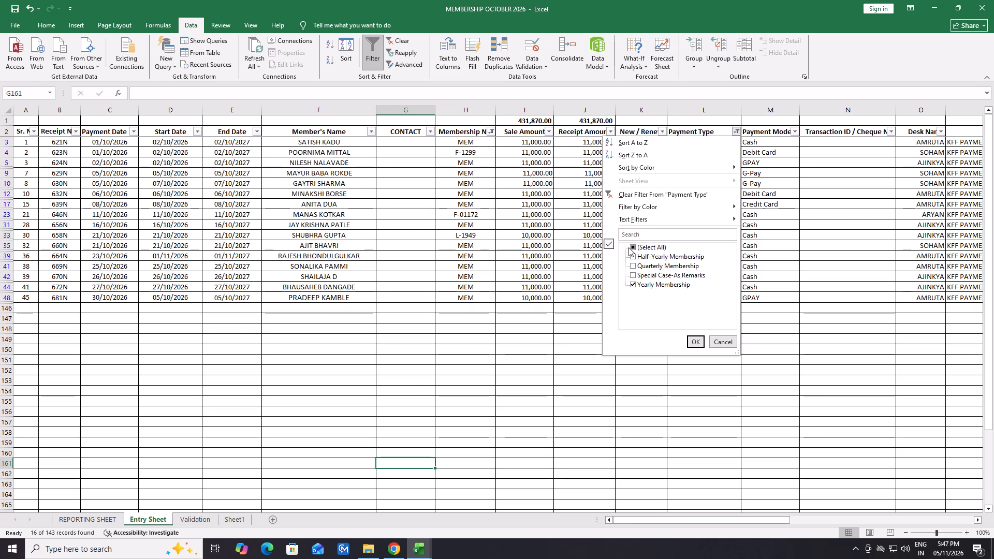
pyautogui.click(633, 247)
pyautogui.doubleClick(698, 344)
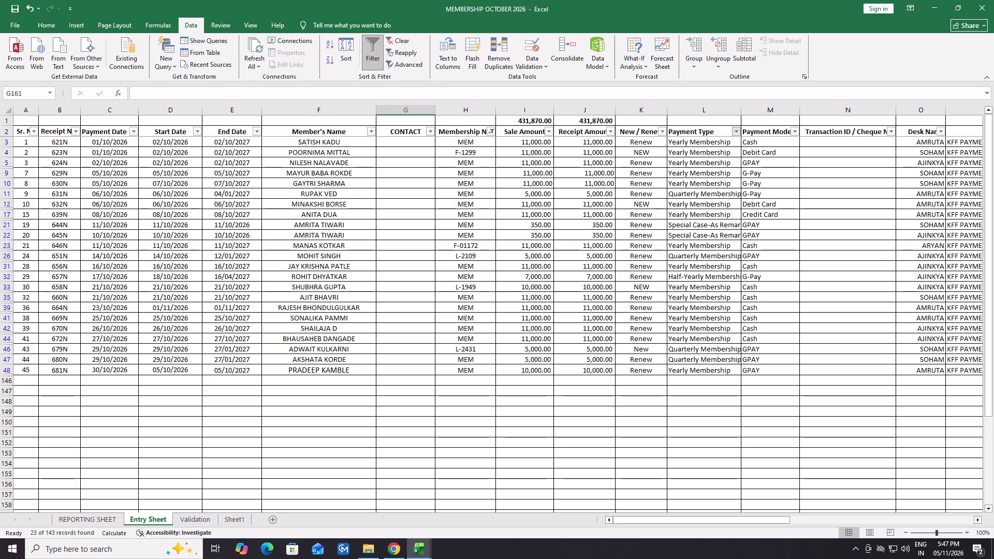
pyautogui.click(658, 316)
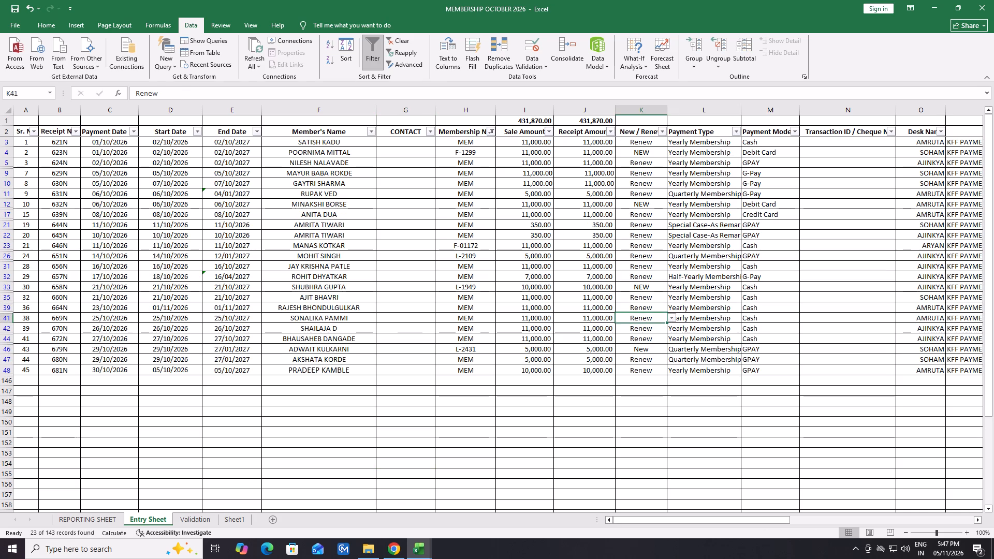
# Filter Membership No. to show only GUEST entries.
pyautogui.click(490, 130)
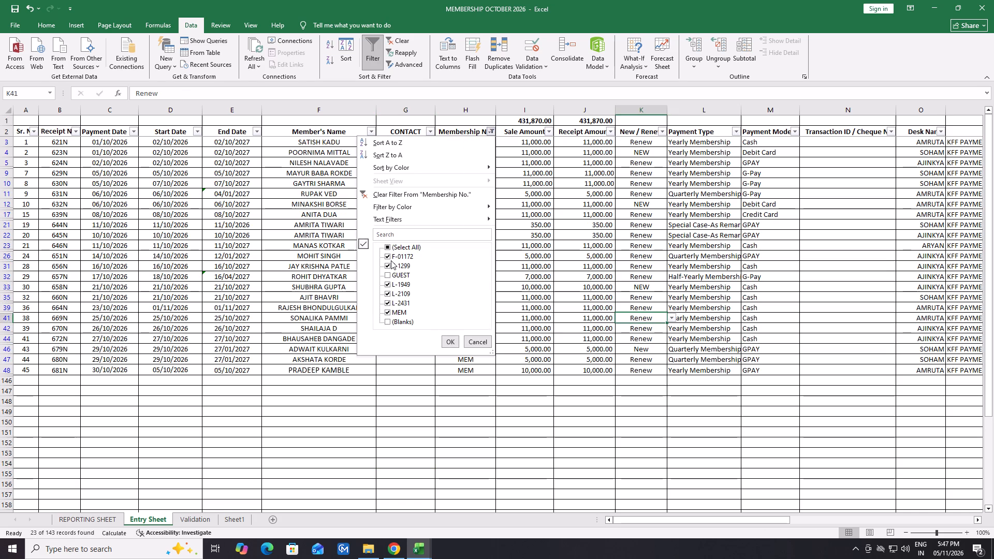
pyautogui.scroll(-1, 391, 260)
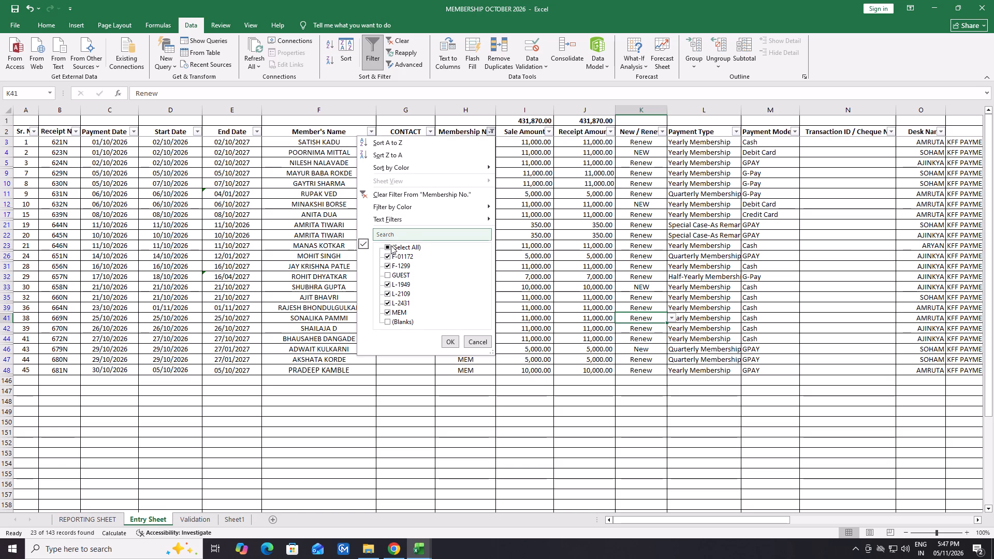
pyautogui.click(391, 245)
pyautogui.doubleClick(387, 244)
pyautogui.click(387, 278)
pyautogui.click(449, 341)
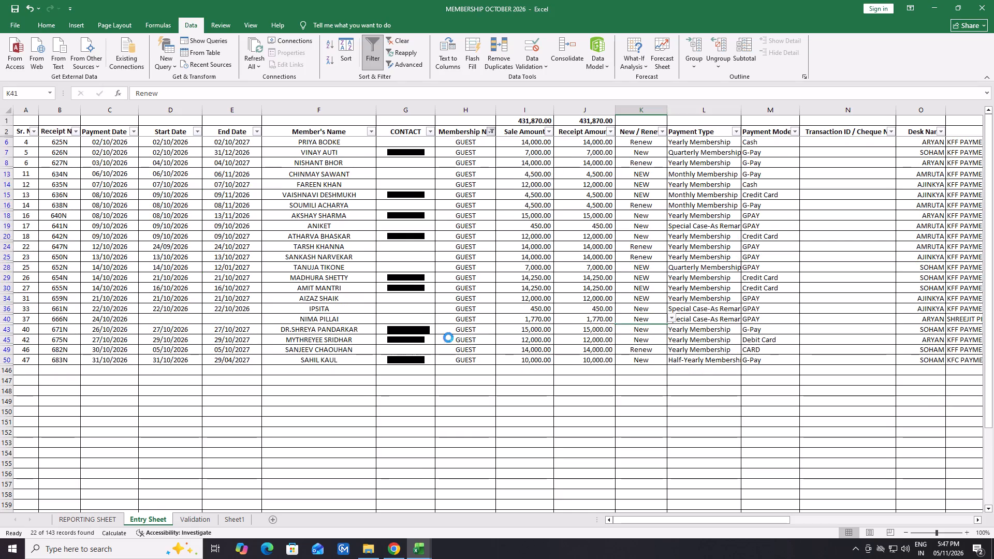
# Filter the guest entries' Payment Type to Yearly Membership only.
pyautogui.click(737, 131)
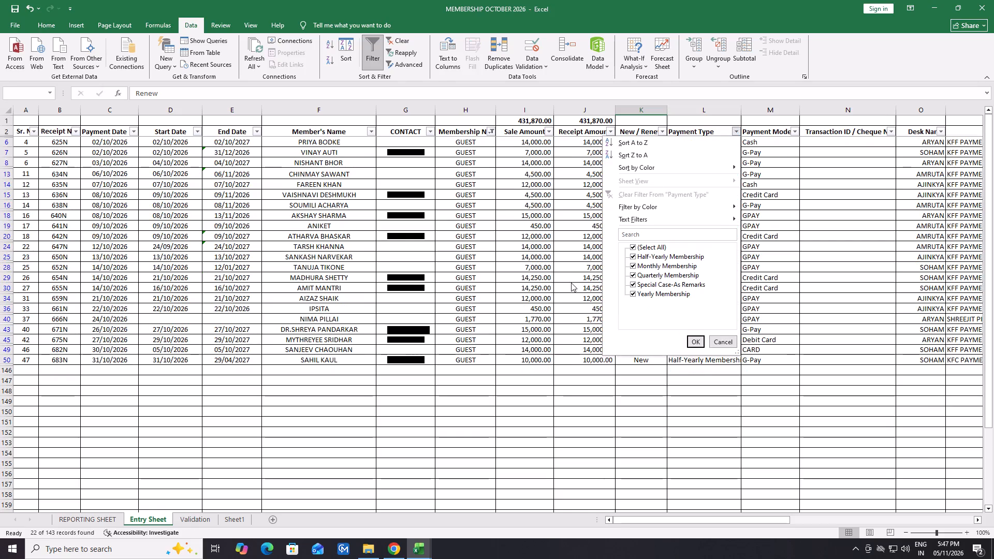
pyautogui.click(566, 283)
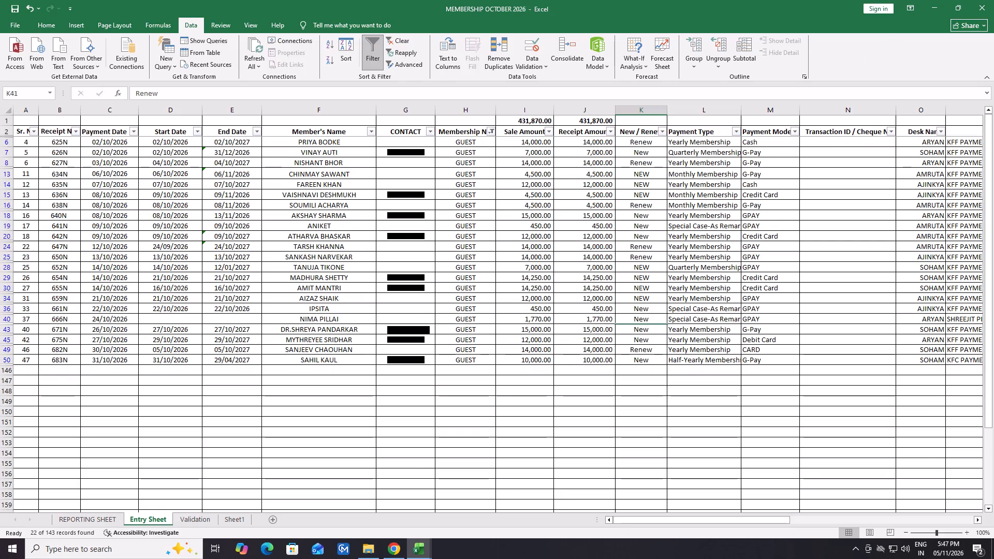
pyautogui.click(737, 131)
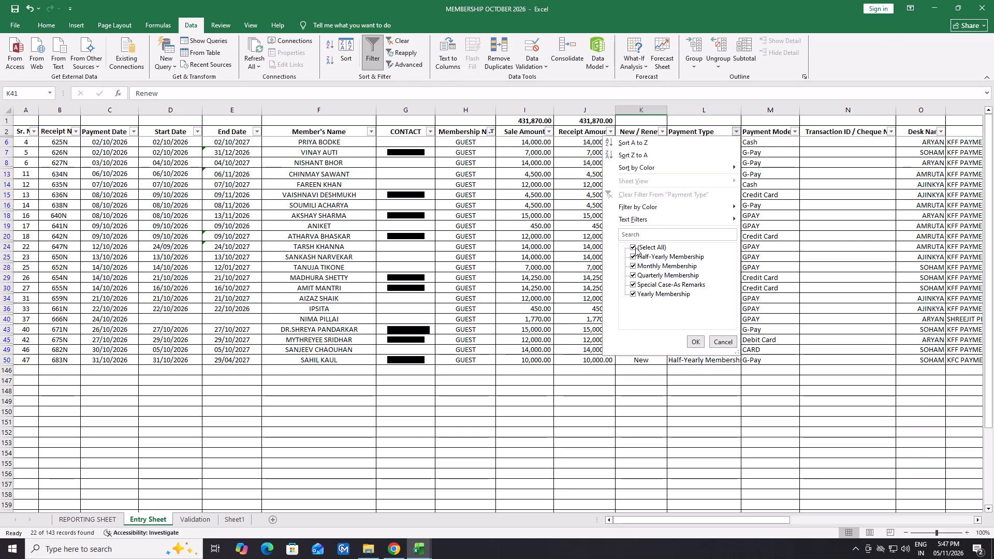
pyautogui.click(632, 246)
pyautogui.click(634, 298)
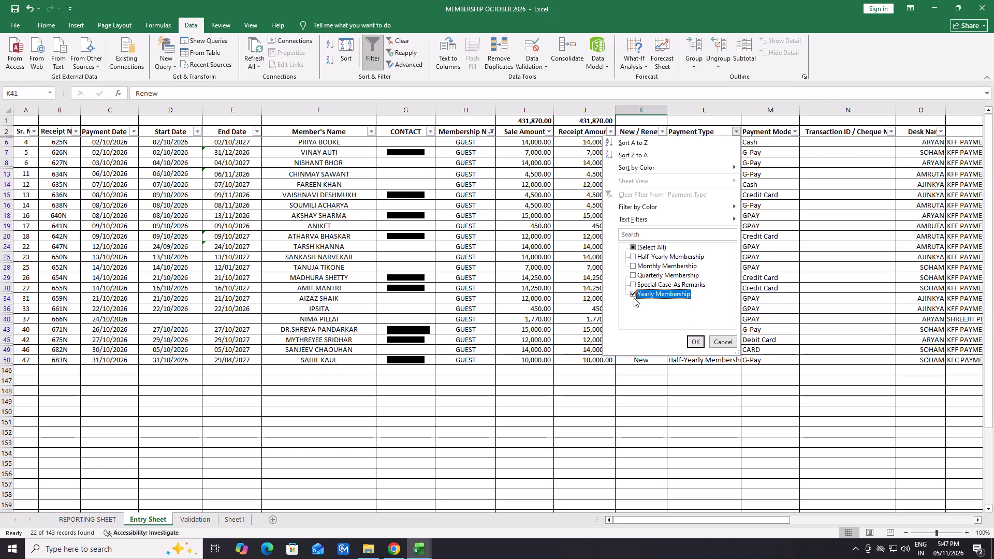
pyautogui.click(690, 341)
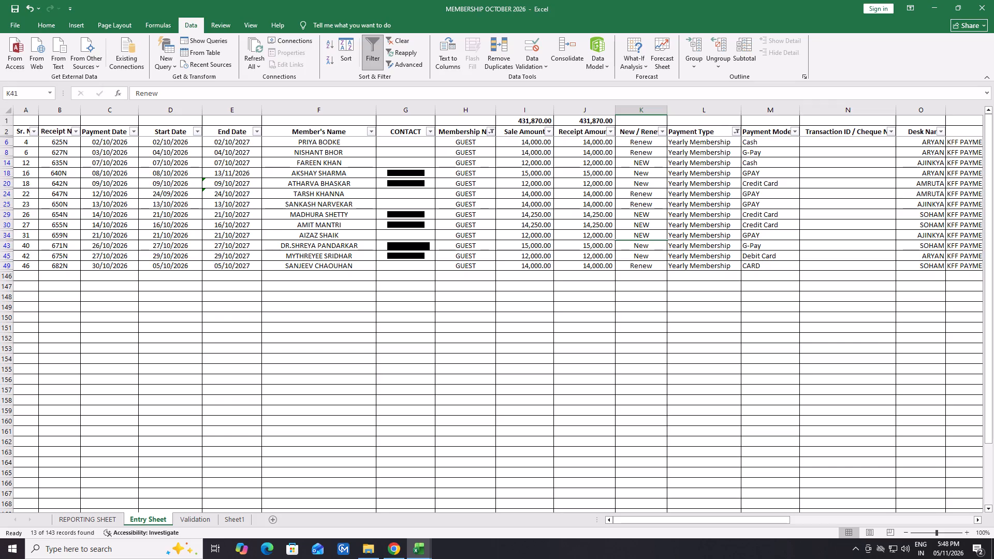
# Select the filtered guest yearly entries' Sale Amount cells, and likewise their Receipt Amount cells, to check the count.
pyautogui.moveTo(529, 143); pyautogui.dragTo(526, 267)
pyautogui.click(526, 267)
pyautogui.click(526, 267)
pyautogui.moveTo(527, 141); pyautogui.dragTo(528, 245)
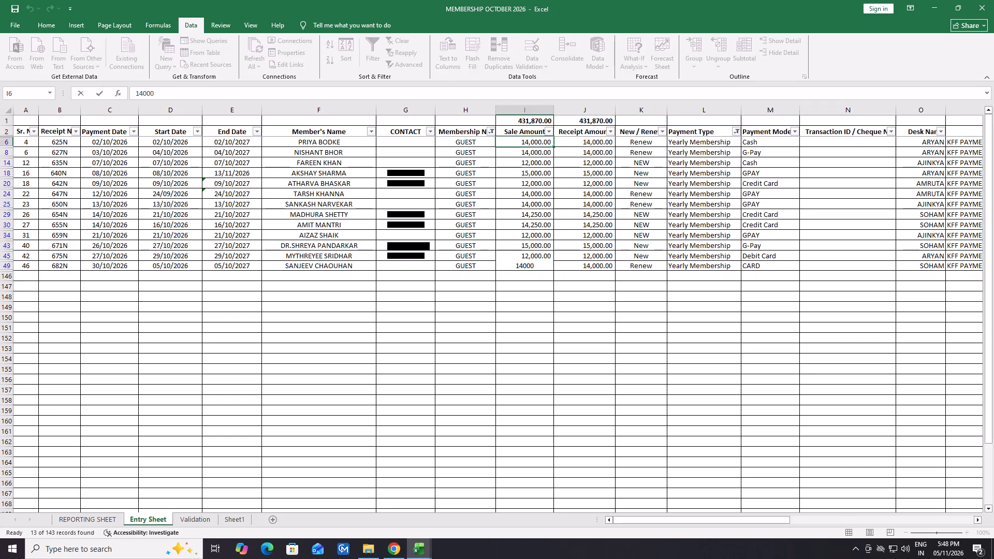
pyautogui.moveTo(528, 245); pyautogui.dragTo(528, 269)
pyautogui.click(529, 292)
pyautogui.moveTo(529, 142); pyautogui.dragTo(529, 223)
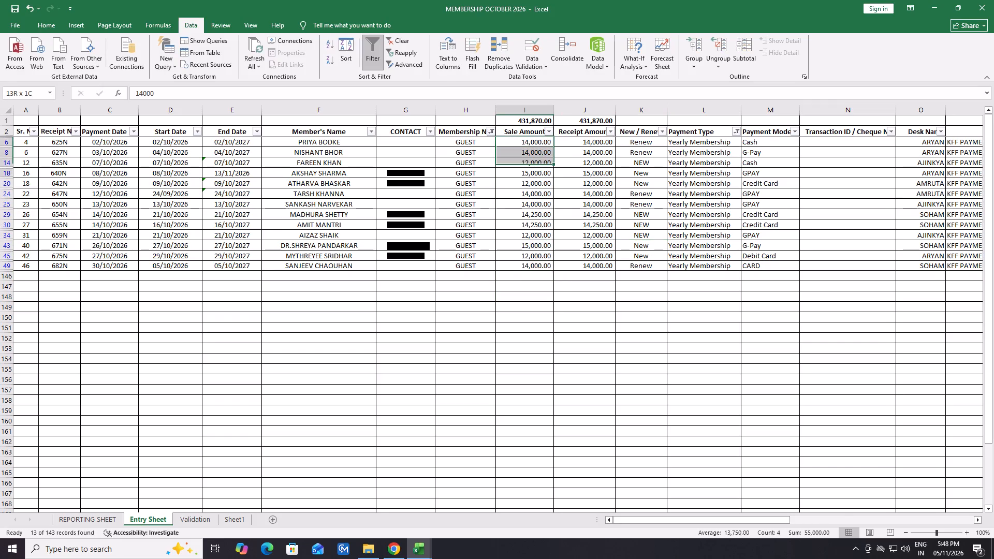
pyautogui.moveTo(529, 223); pyautogui.dragTo(530, 263)
pyautogui.click(530, 264)
pyautogui.moveTo(529, 143); pyautogui.dragTo(532, 159)
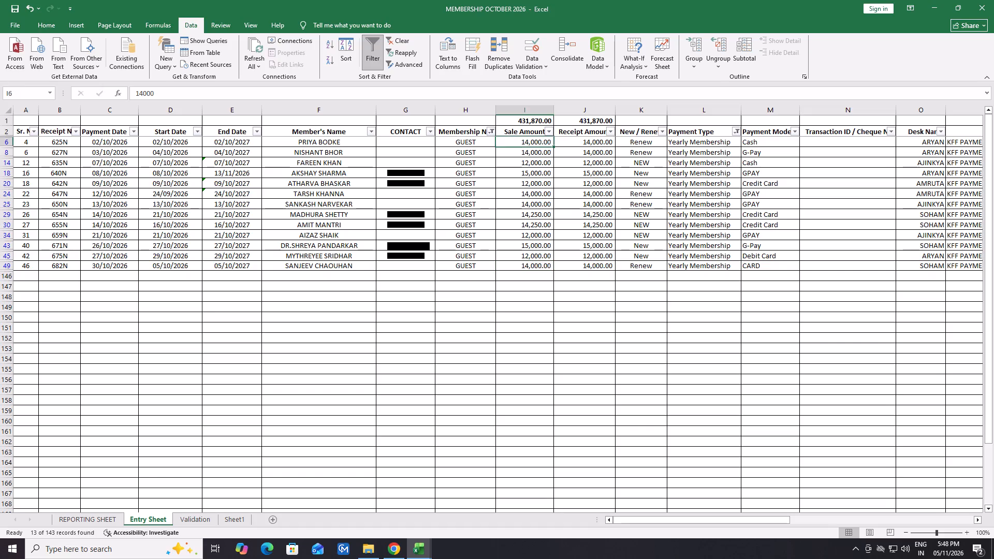
pyautogui.moveTo(532, 159); pyautogui.dragTo(537, 263)
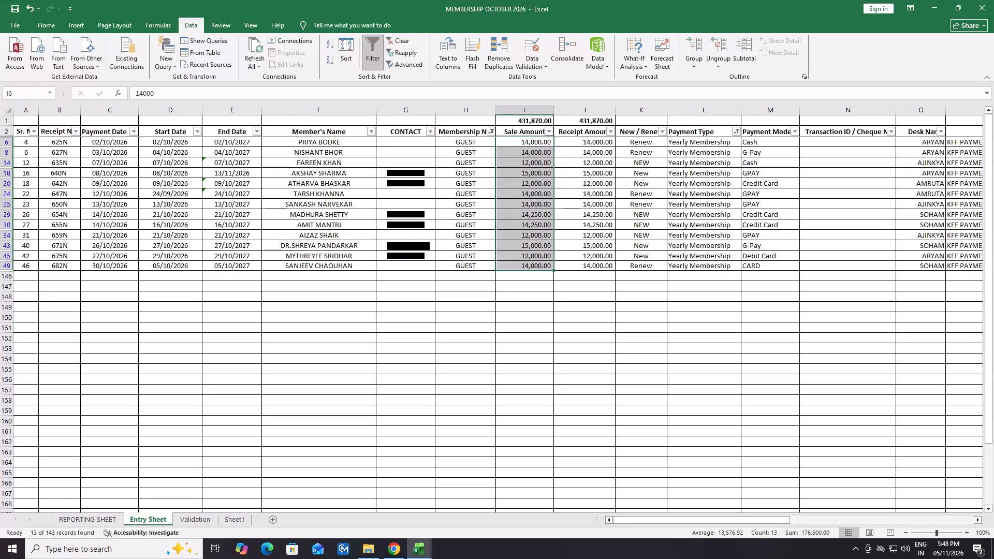
pyautogui.moveTo(579, 141); pyautogui.dragTo(587, 270)
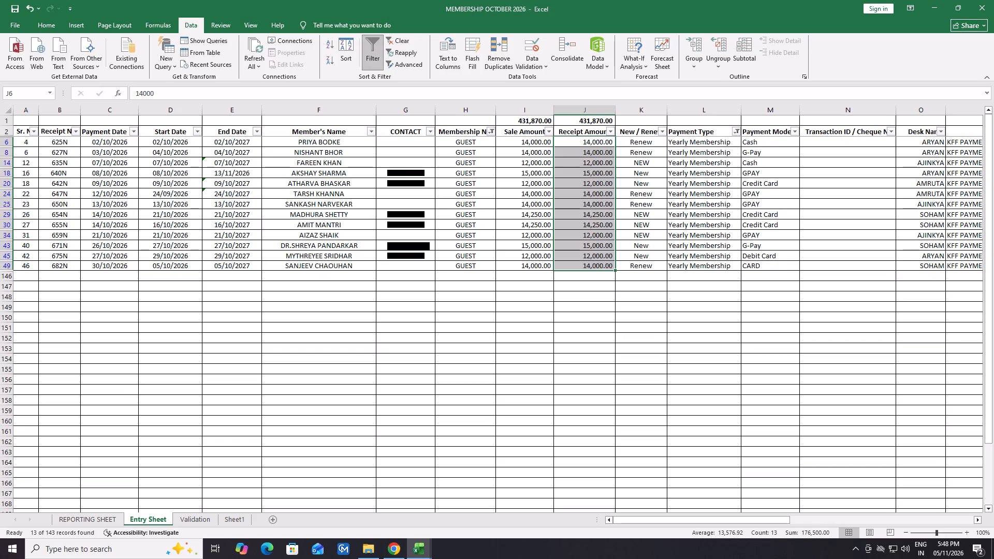
# Switch to the Book1 workbook and enter 13 as the Non NG Members yearly count.
pyautogui.click(415, 558)
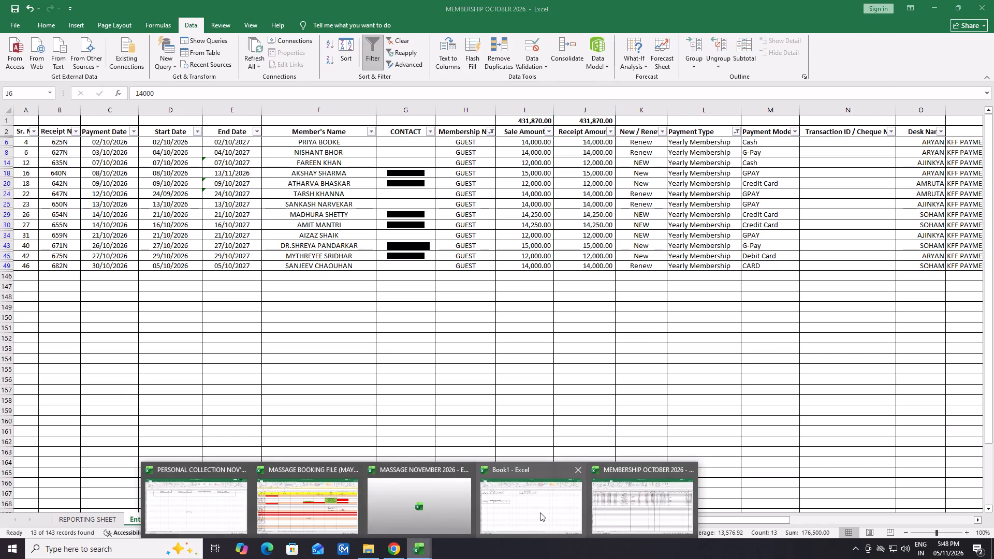
pyautogui.click(540, 512)
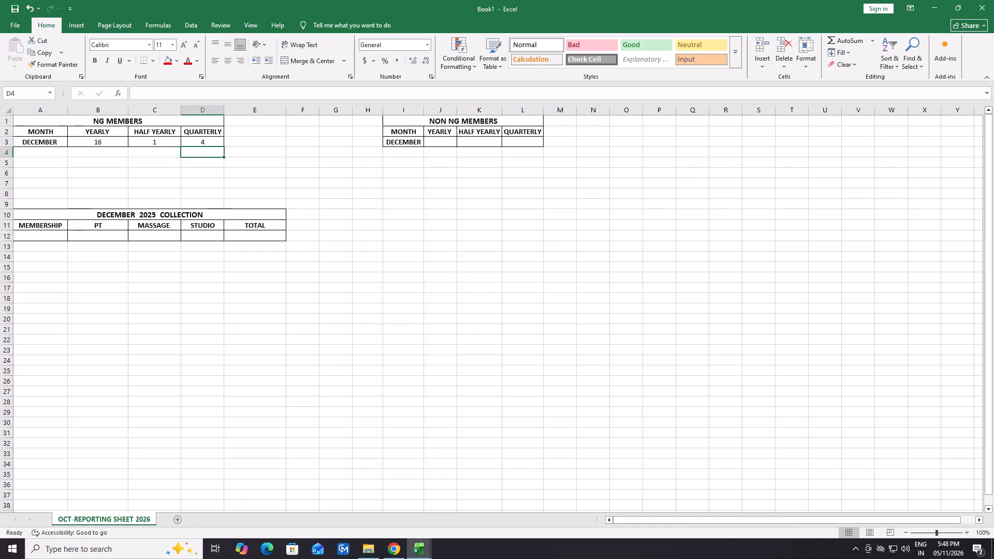
pyautogui.click(443, 143)
pyautogui.write('13')
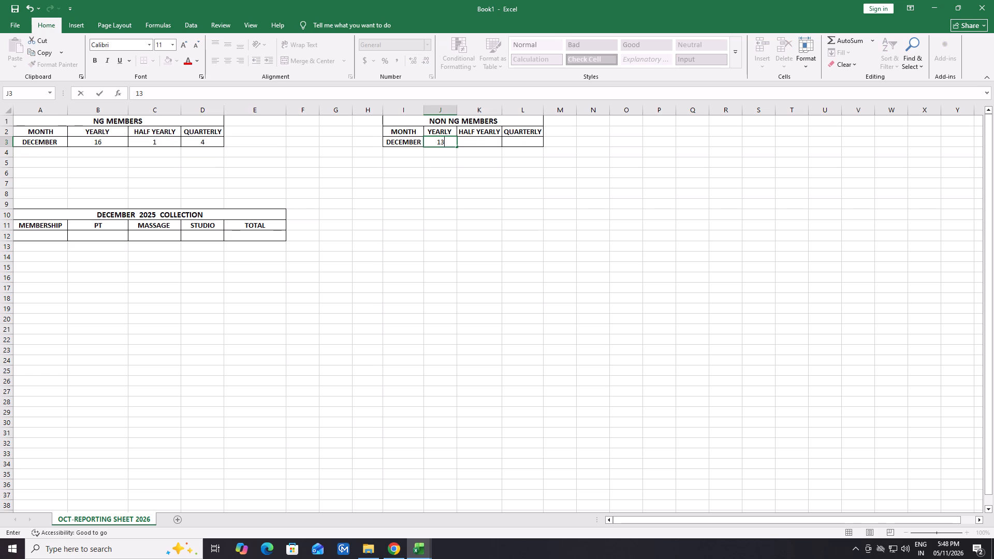
pyautogui.press('Return')
# Return to the MEMBERSHIP OCTOBER 2026 workbook and filter the guest entries' Payment Type to Half-Yearly Membership only.
pyautogui.click(430, 552)
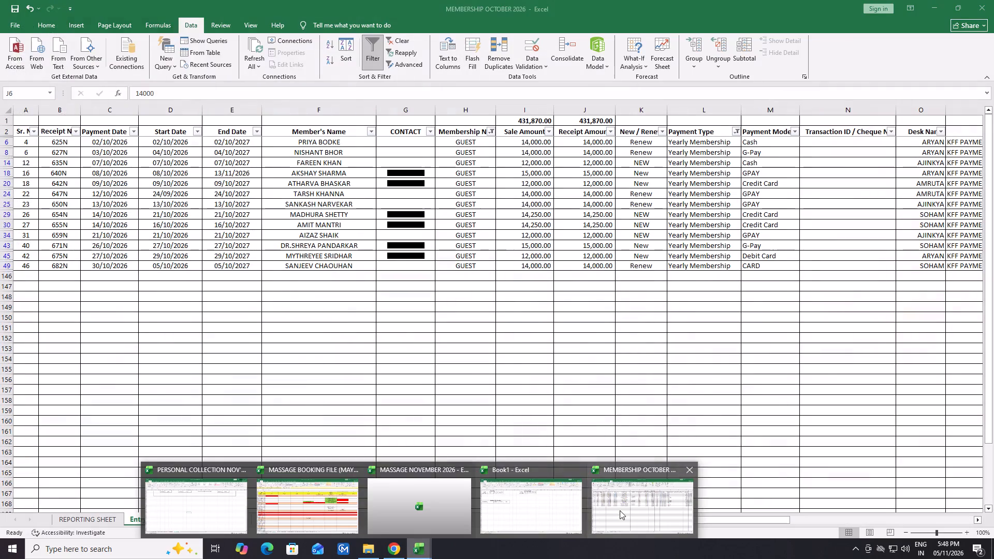
pyautogui.click(620, 510)
pyautogui.click(739, 130)
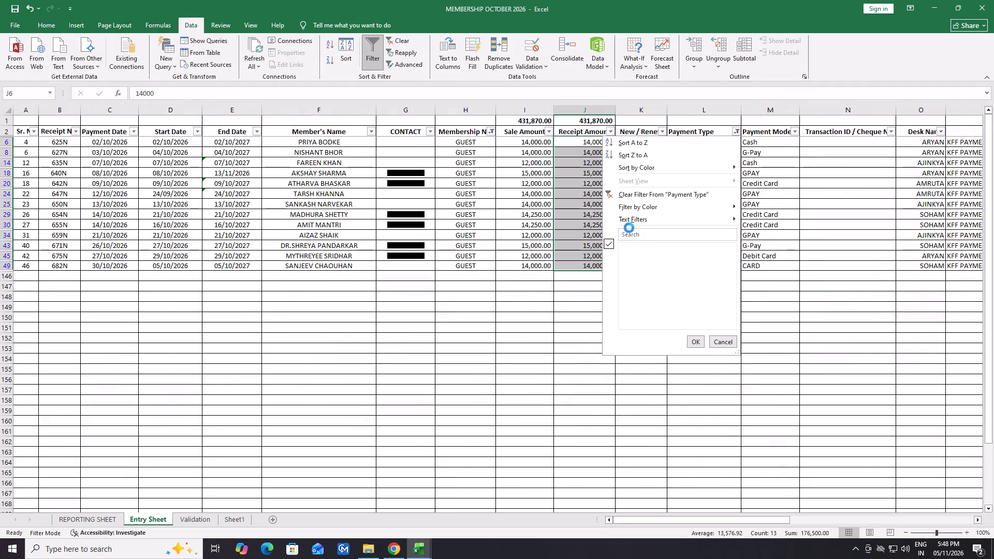
pyautogui.click(630, 295)
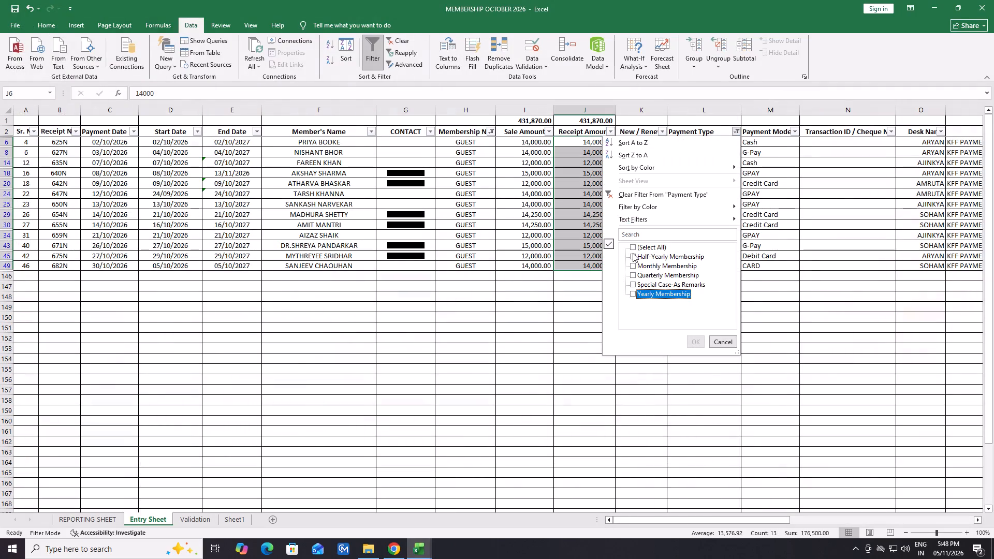
pyautogui.click(633, 253)
pyautogui.click(695, 346)
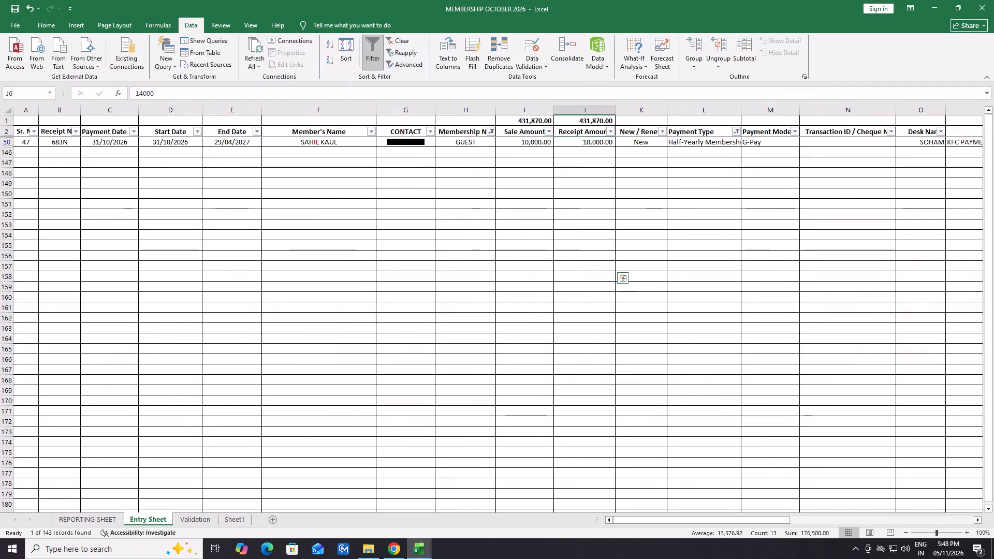
# Switch to the Book1 workbook and enter 1 as the Non NG Members half-yearly count.
pyautogui.click(426, 556)
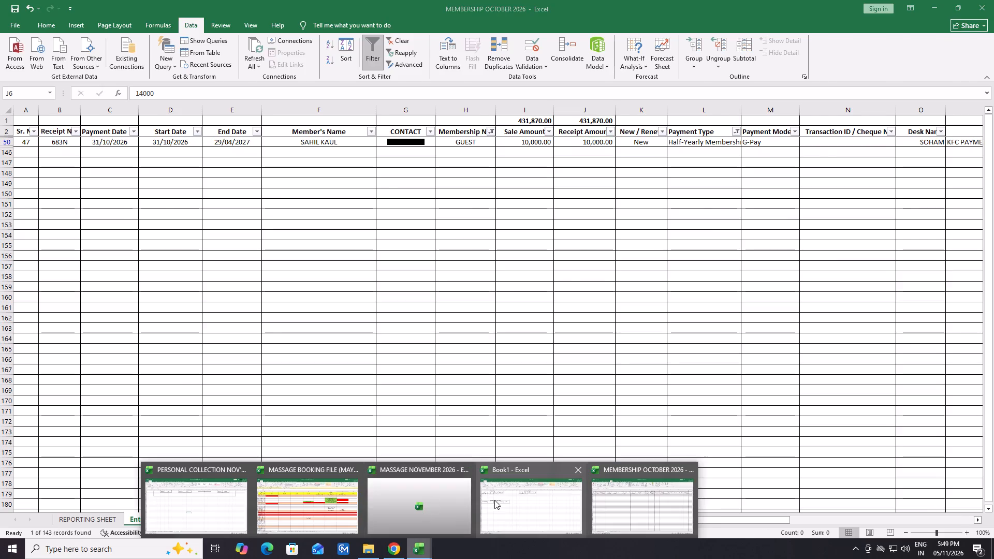
pyautogui.click(494, 500)
pyautogui.click(483, 140)
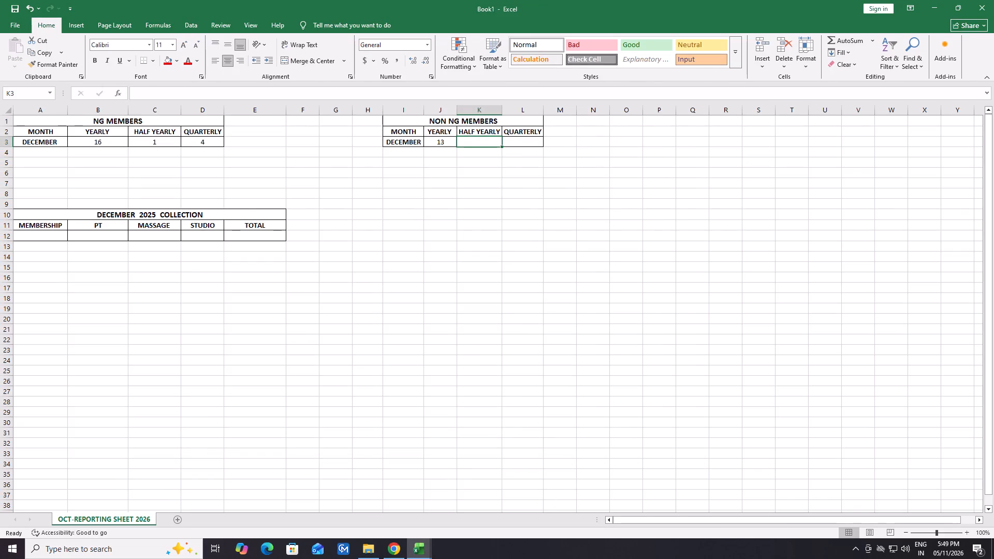
pyautogui.press('1')
pyautogui.press('Return')
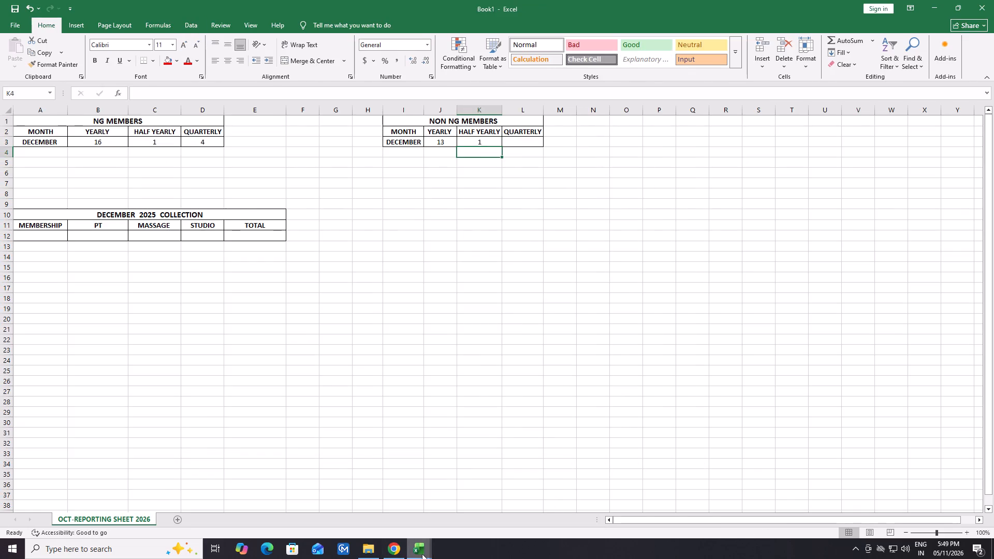
# Return to the MEMBERSHIP OCTOBER 2026 workbook and filter the guest entries' Payment Type to Quarterly Membership only.
pyautogui.click(422, 554)
pyautogui.click(661, 497)
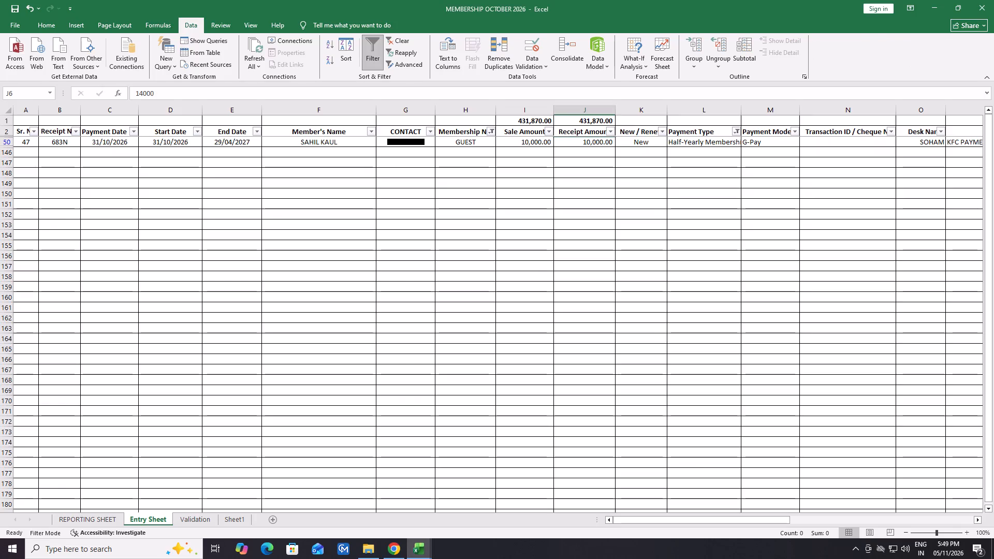
pyautogui.click(734, 130)
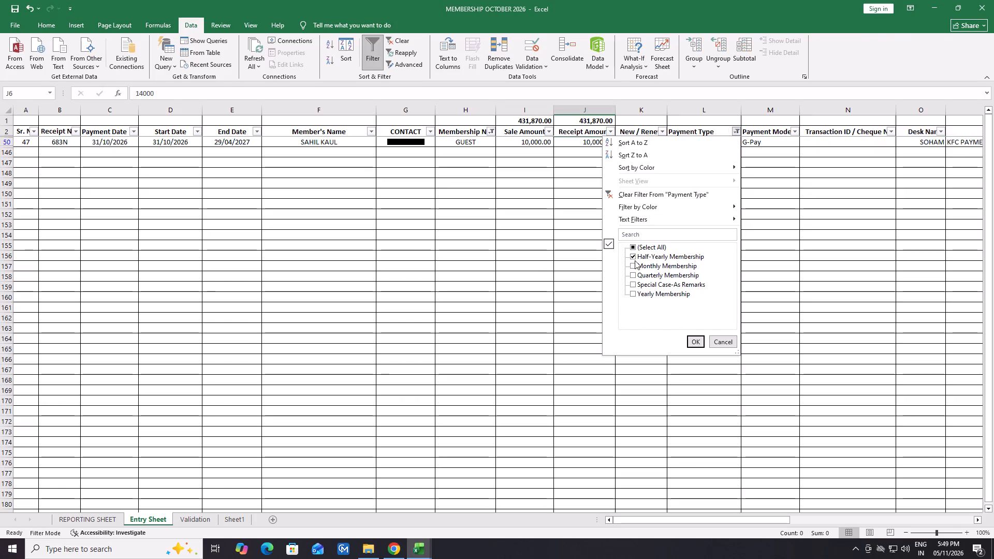
pyautogui.click(633, 253)
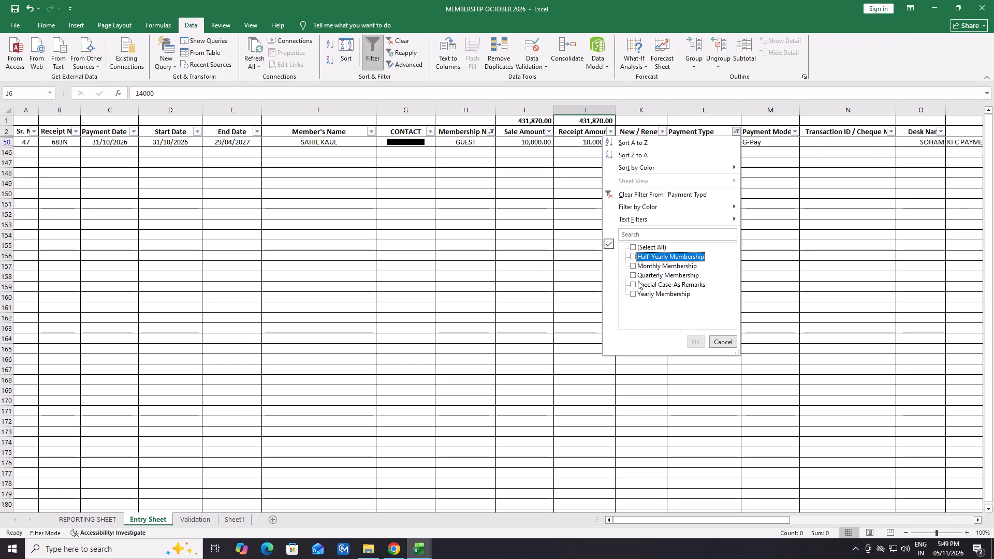
pyautogui.click(632, 278)
pyautogui.click(703, 339)
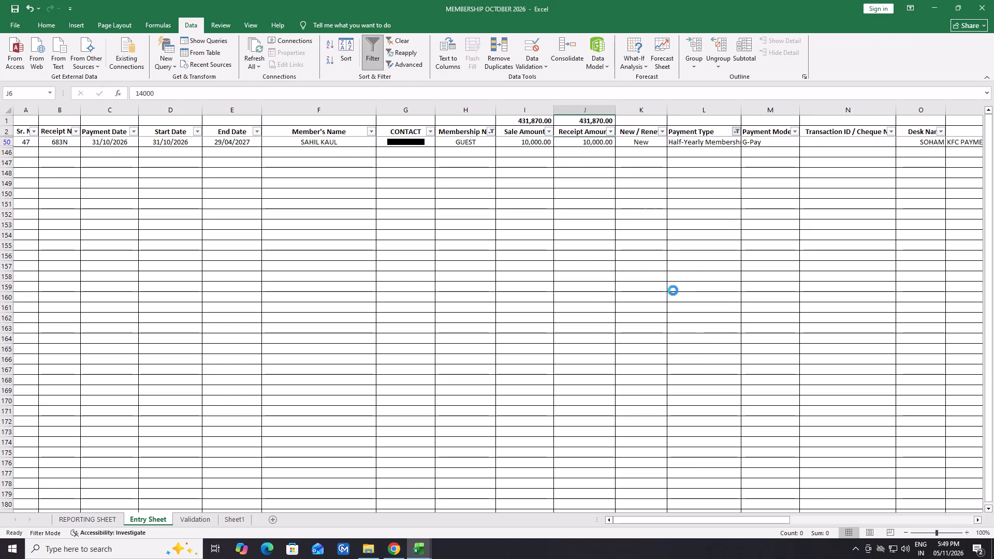
# Switch to the Book1 workbook and enter 2 as the Non NG Members quarterly count.
pyautogui.click(427, 550)
pyautogui.click(504, 484)
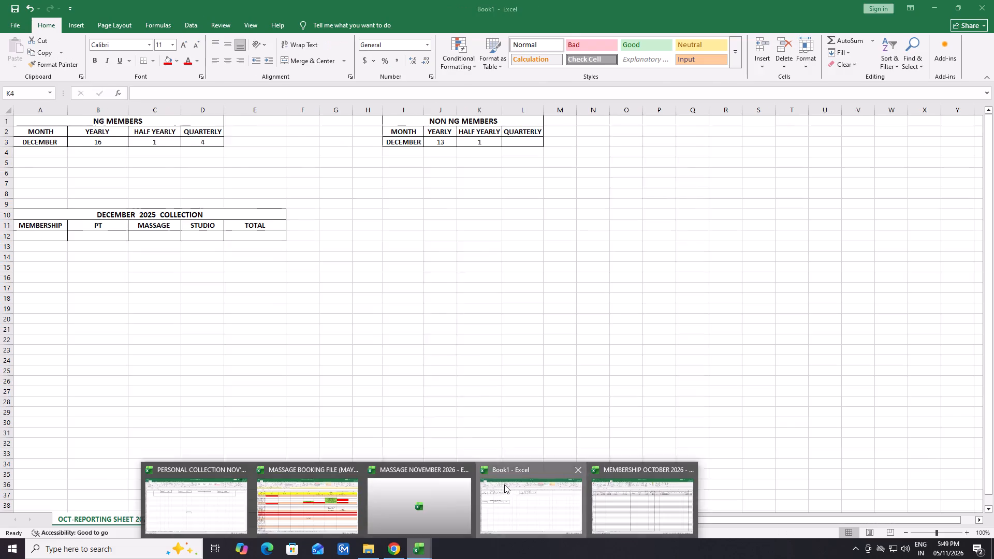
pyautogui.click(530, 138)
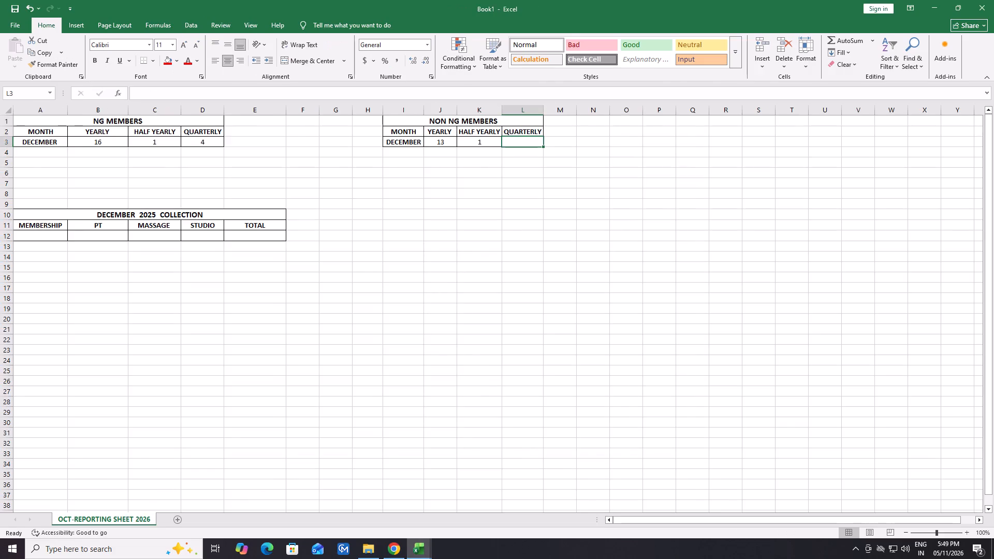
pyautogui.press('2')
pyautogui.press('Return')
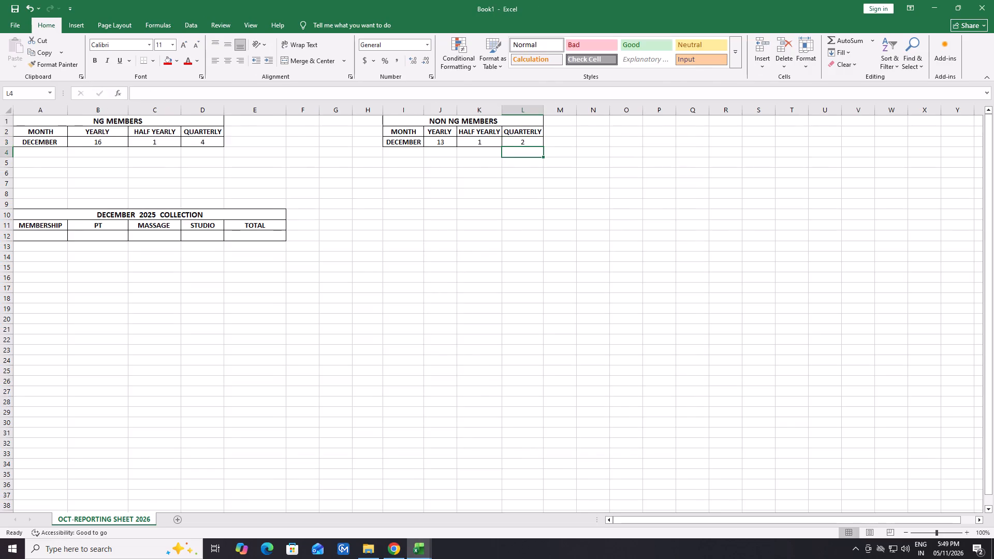